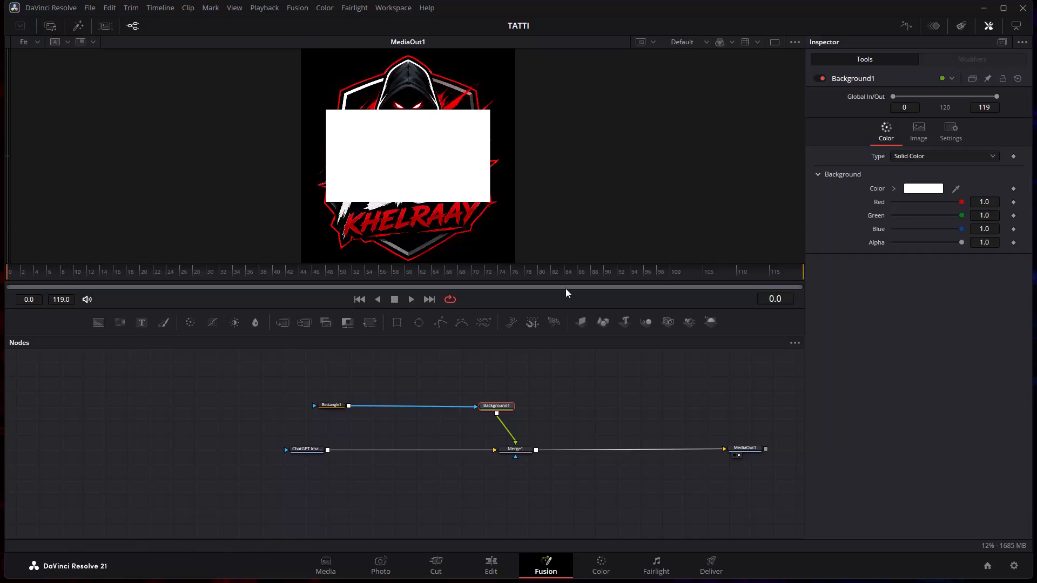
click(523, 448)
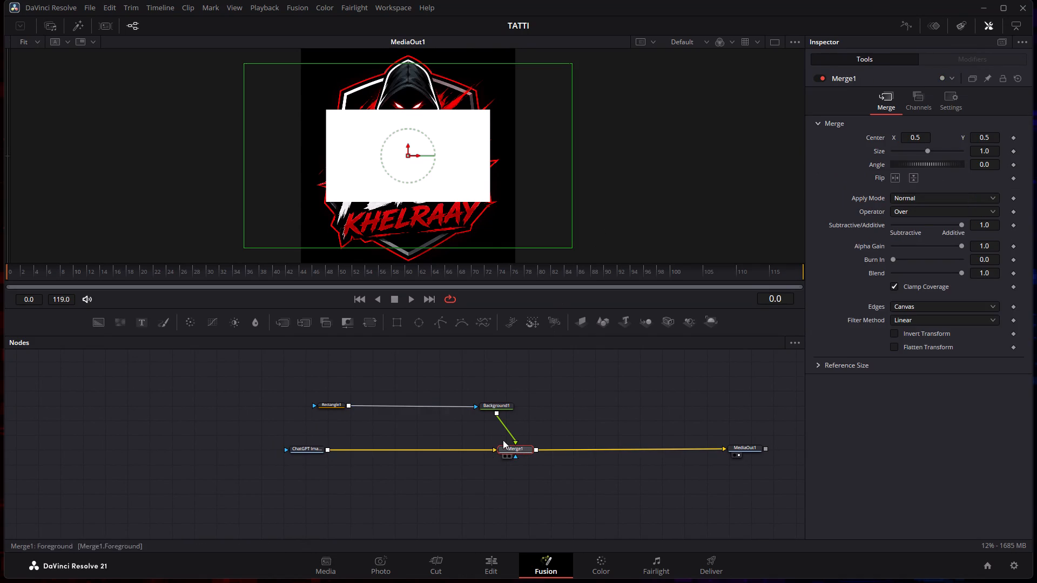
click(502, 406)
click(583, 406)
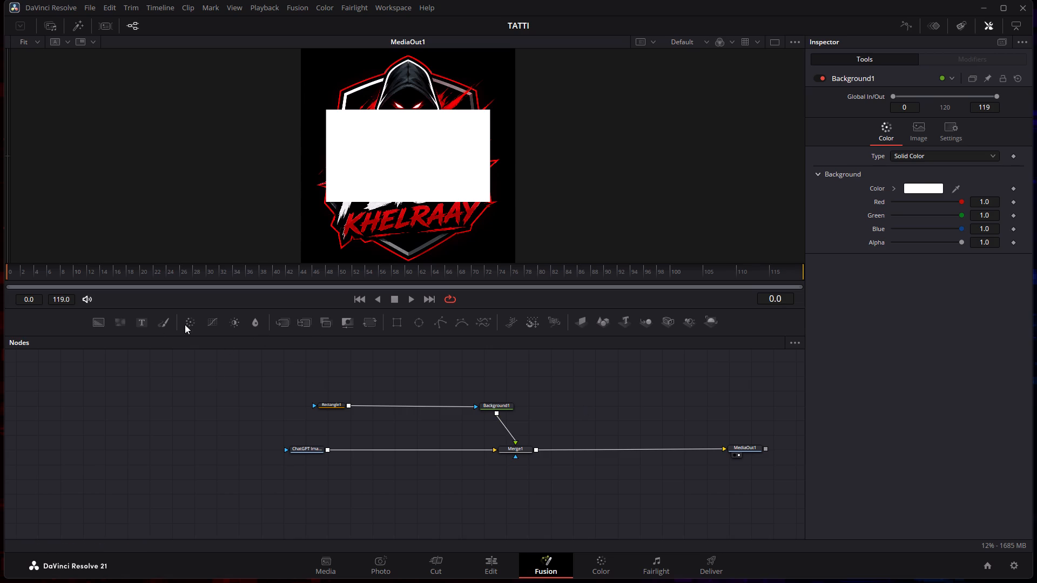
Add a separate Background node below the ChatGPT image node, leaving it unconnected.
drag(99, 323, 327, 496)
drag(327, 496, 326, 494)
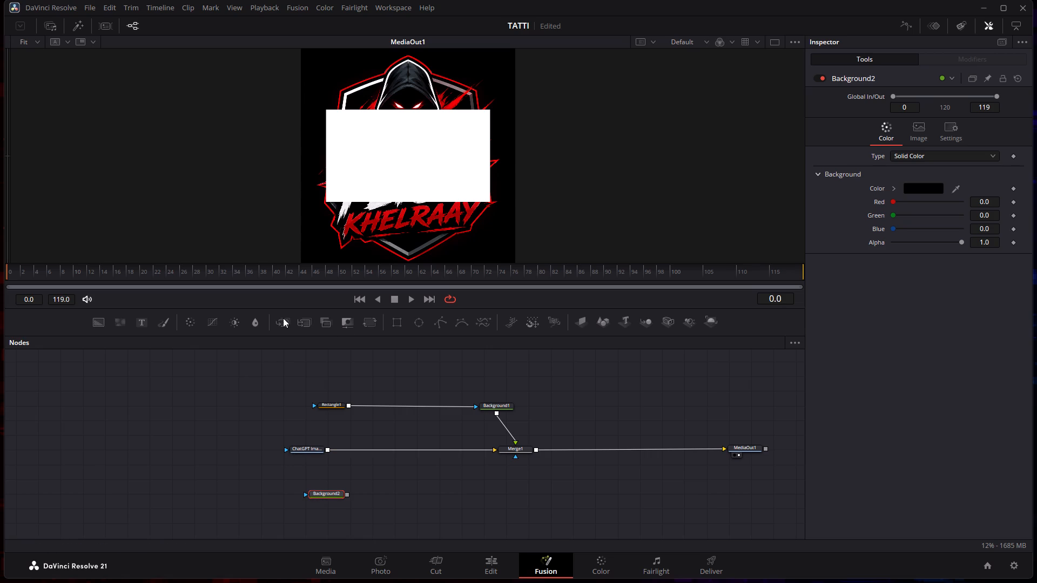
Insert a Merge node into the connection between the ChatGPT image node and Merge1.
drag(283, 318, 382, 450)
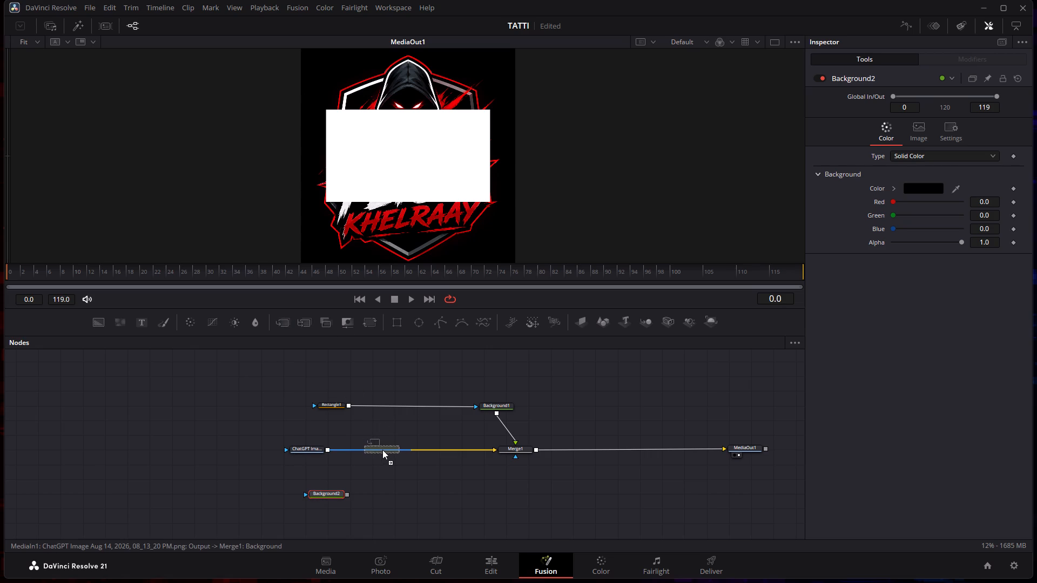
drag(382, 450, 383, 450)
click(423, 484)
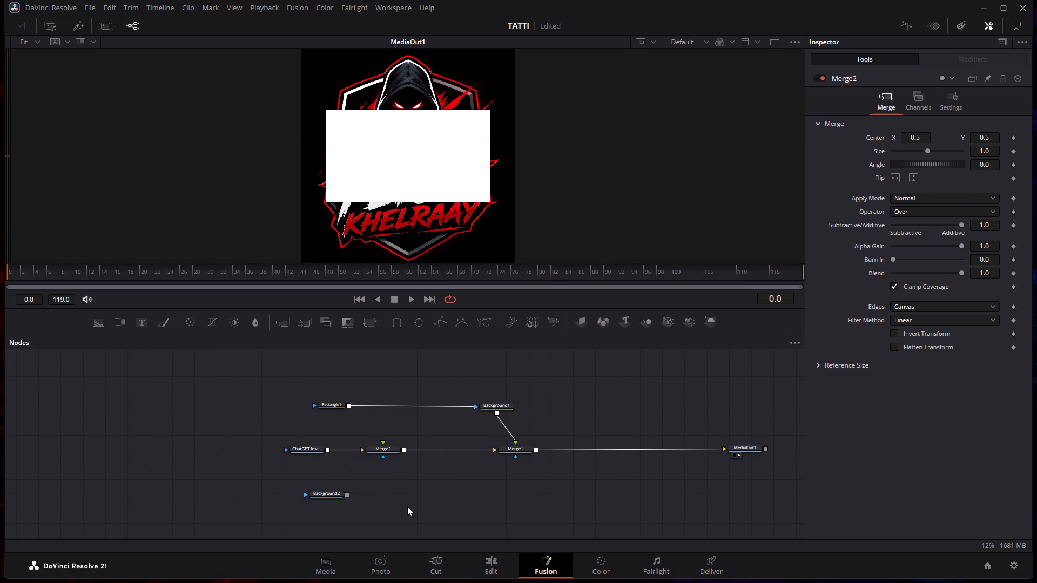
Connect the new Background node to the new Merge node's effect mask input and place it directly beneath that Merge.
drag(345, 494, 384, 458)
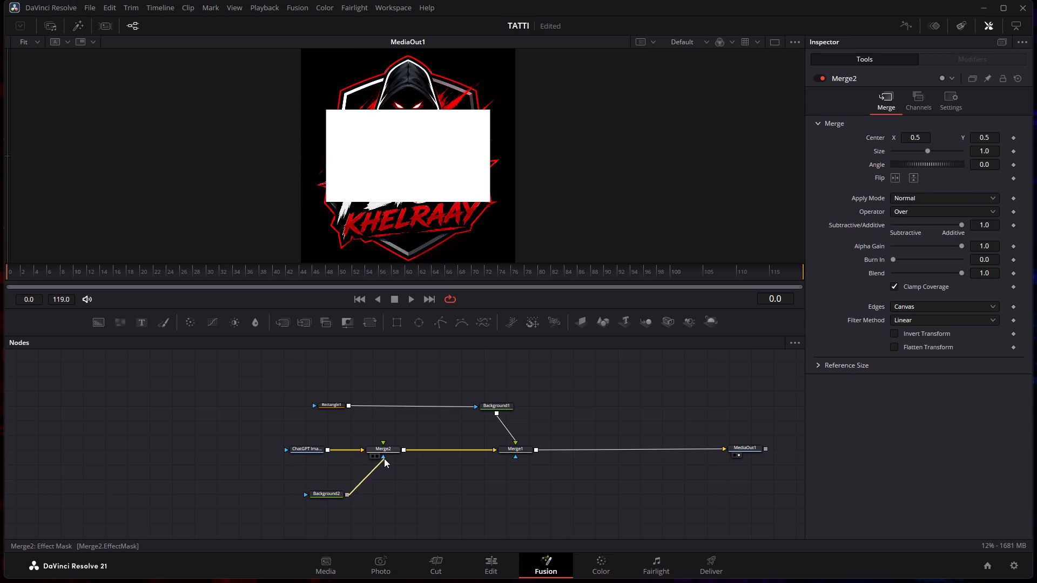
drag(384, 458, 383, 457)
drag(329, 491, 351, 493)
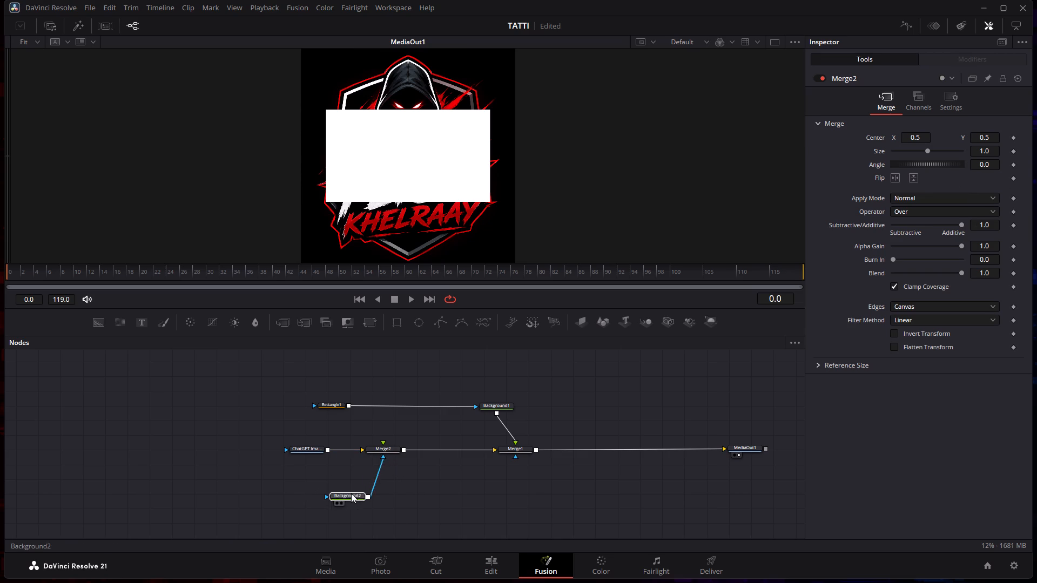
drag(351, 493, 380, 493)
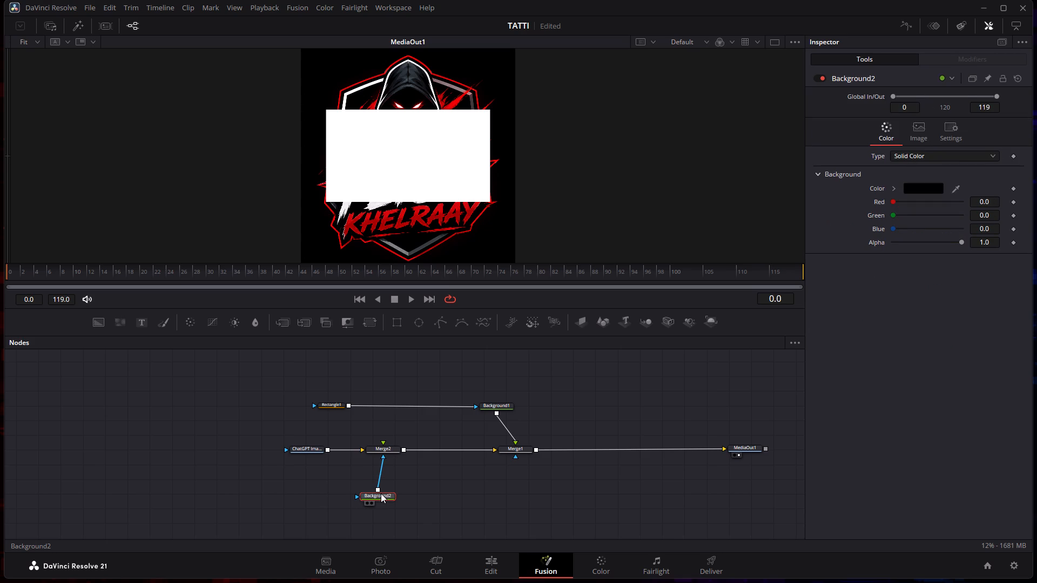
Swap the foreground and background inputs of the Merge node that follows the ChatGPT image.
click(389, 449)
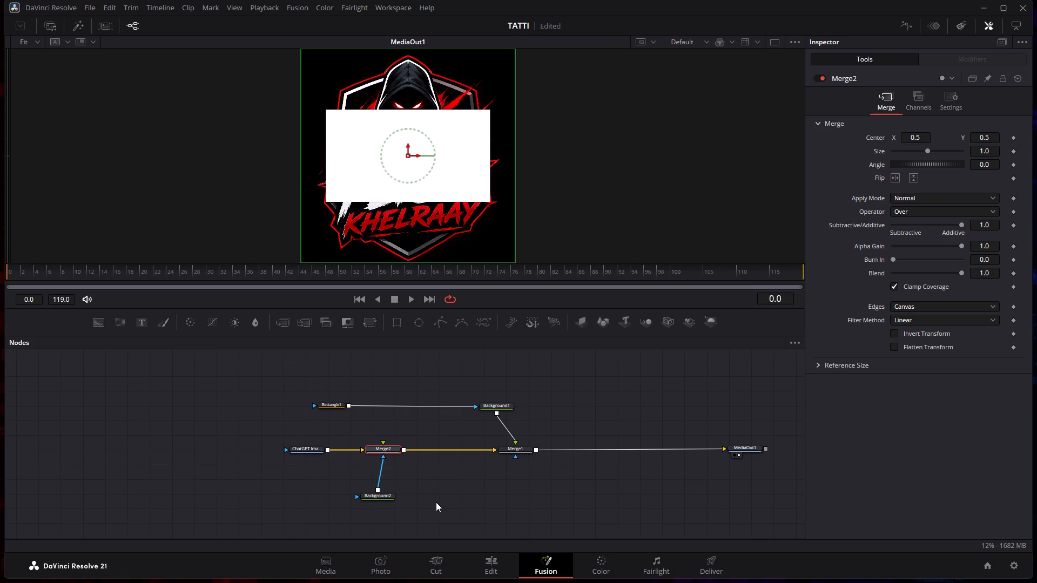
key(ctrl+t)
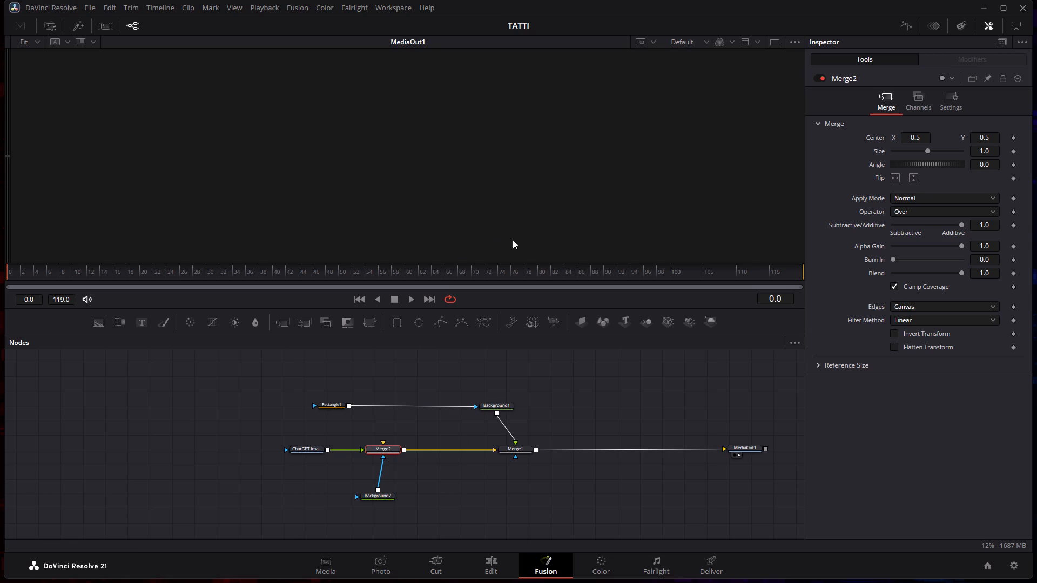
Shorten the render range so that it ends at frame 13.
scroll(402, 182, up, 4)
scroll(402, 182, down, 8)
drag(802, 276, 797, 276)
drag(797, 276, 218, 267)
drag(218, 267, 97, 267)
Scrub the playhead through the composition to frame 119 and play back the render range to check the viewer output.
drag(97, 267, 803, 299)
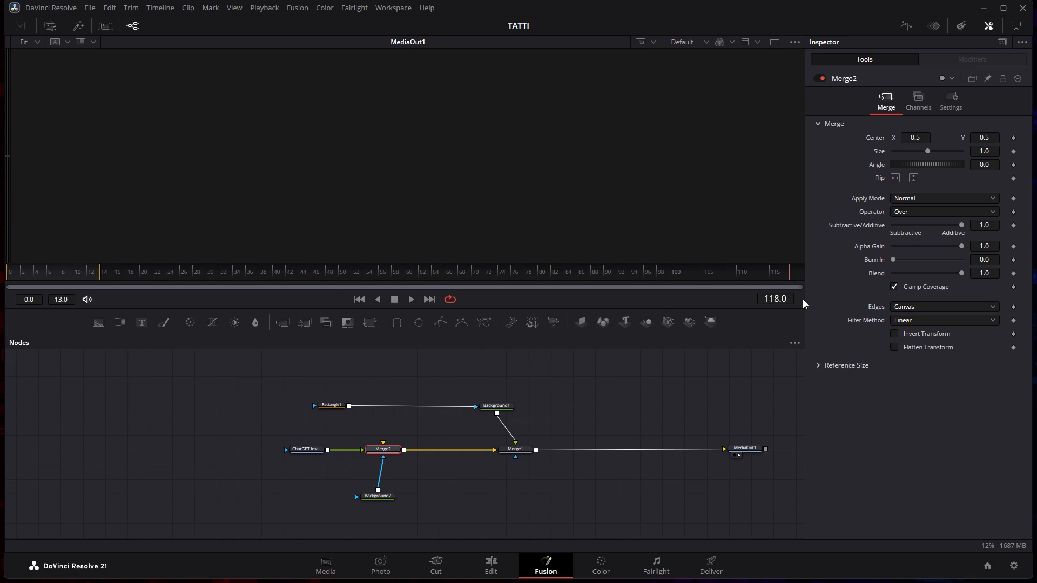
drag(803, 299, 814, 299)
drag(614, 274, 570, 274)
drag(570, 274, 825, 284)
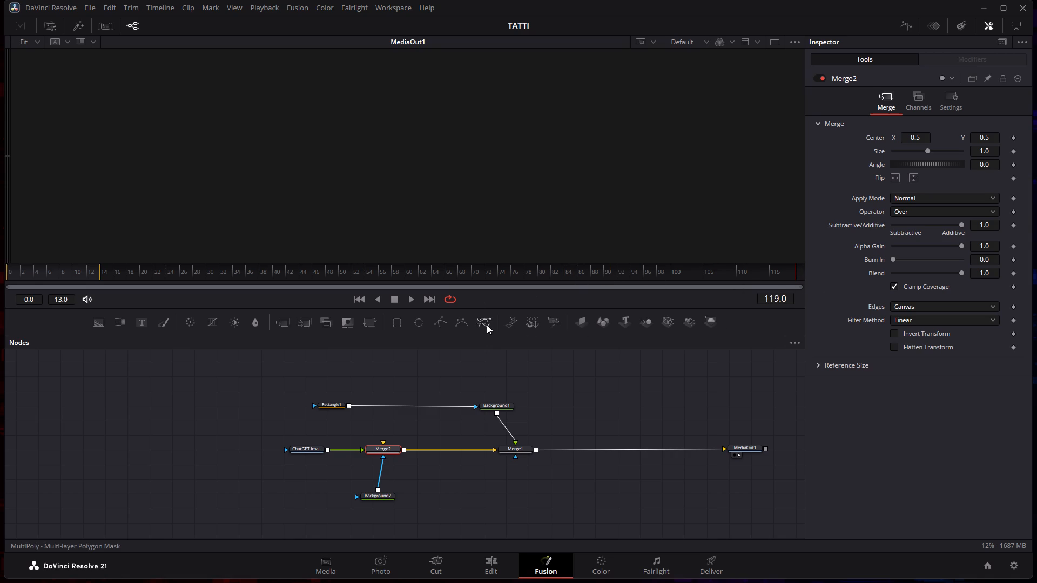
click(410, 301)
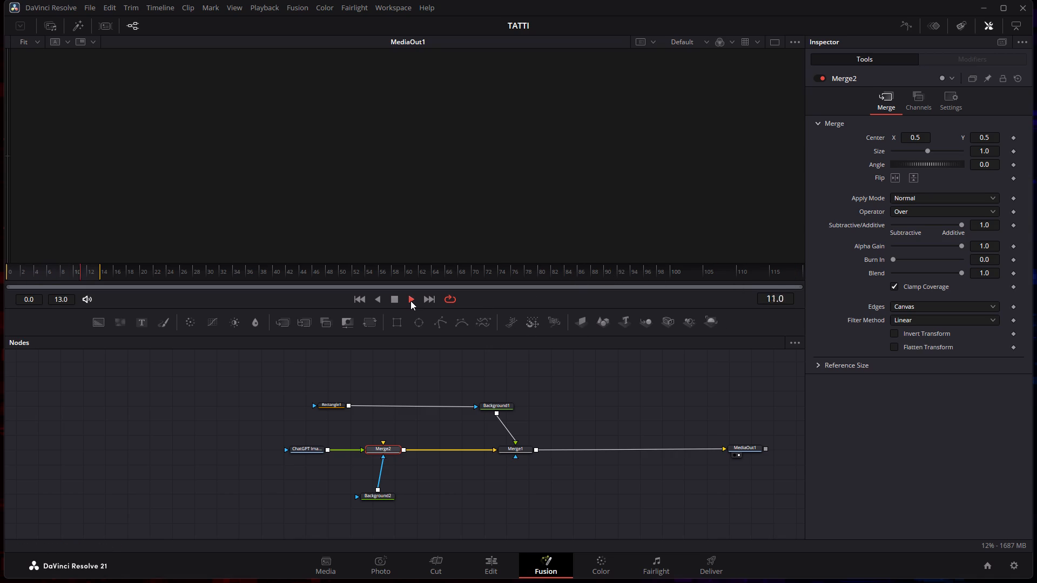
drag(410, 301, 402, 304)
right_drag(388, 315, 337, 340)
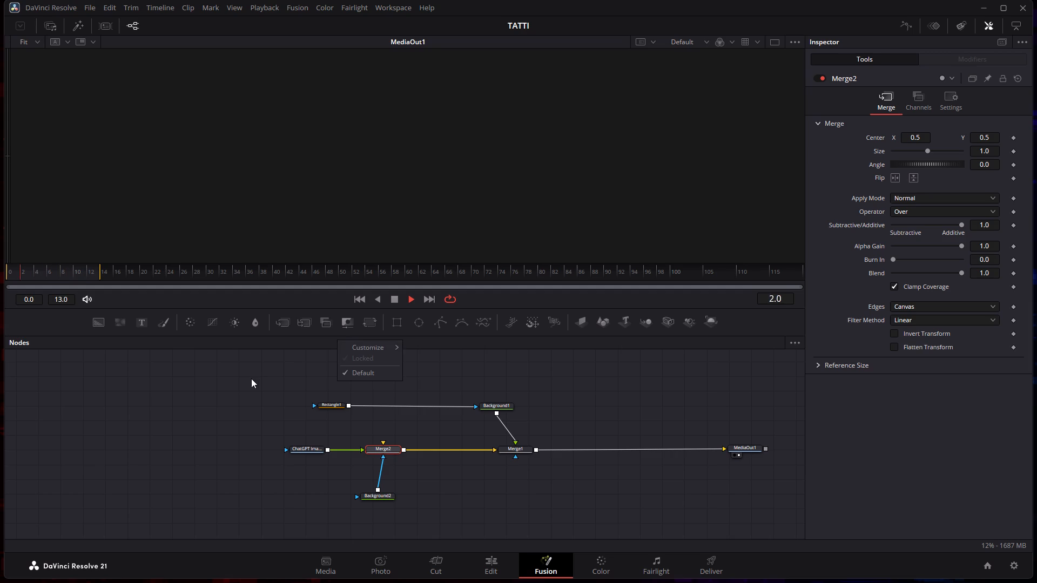
Delete all nodes from the composition, including the image, masks, backgrounds, merges and MediaOut.
drag(250, 378, 789, 507)
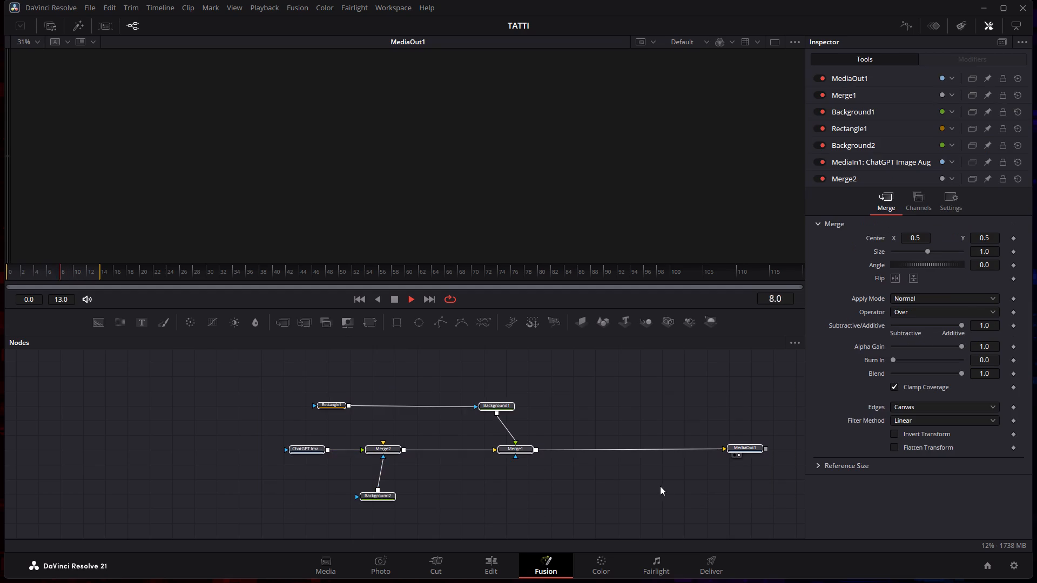
right_click(658, 482)
key(BackSpace)
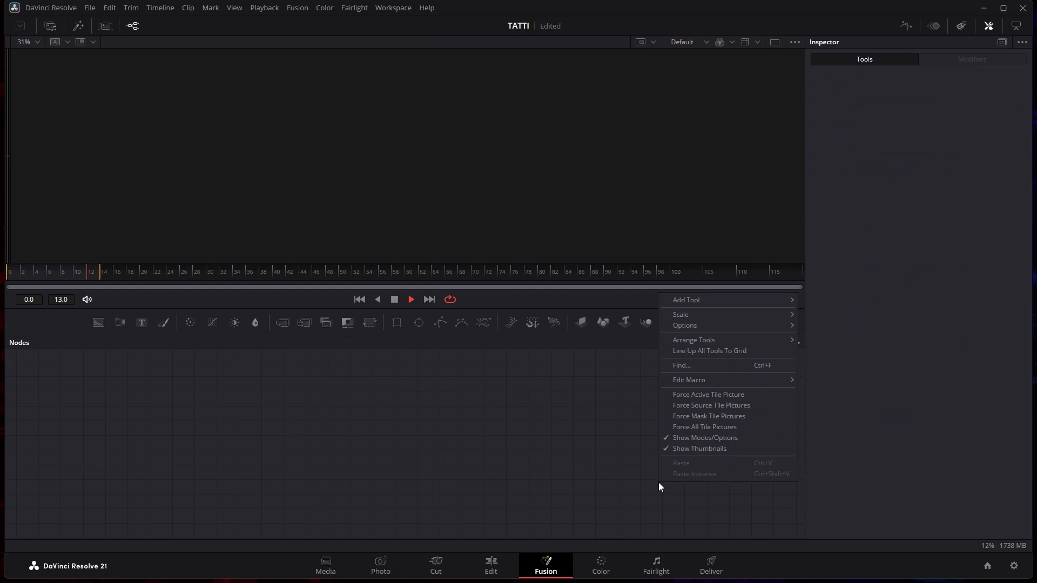
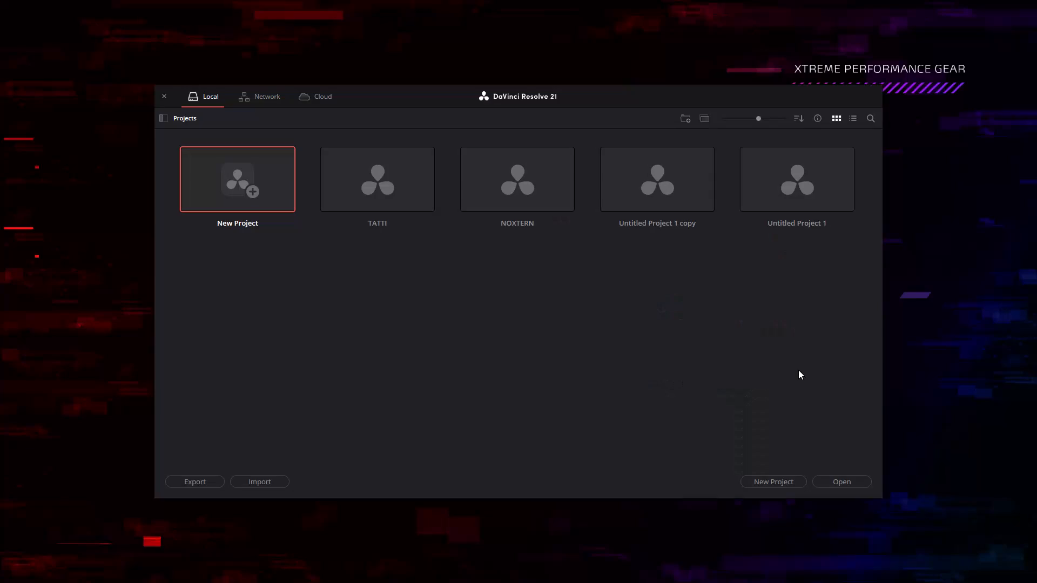
Delete the TATTI project from the local project library.
right_click(377, 174)
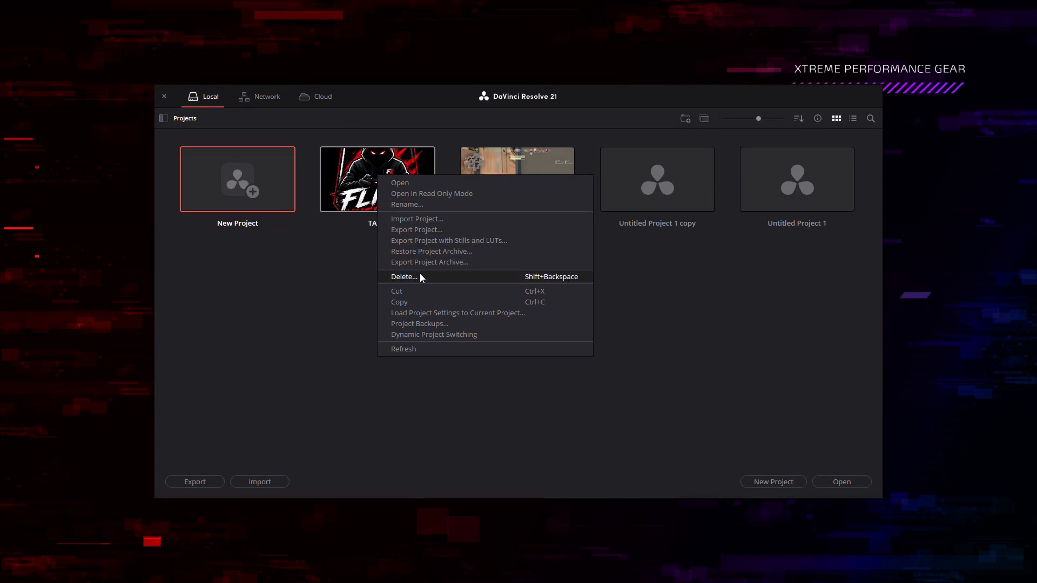
click(421, 276)
click(592, 331)
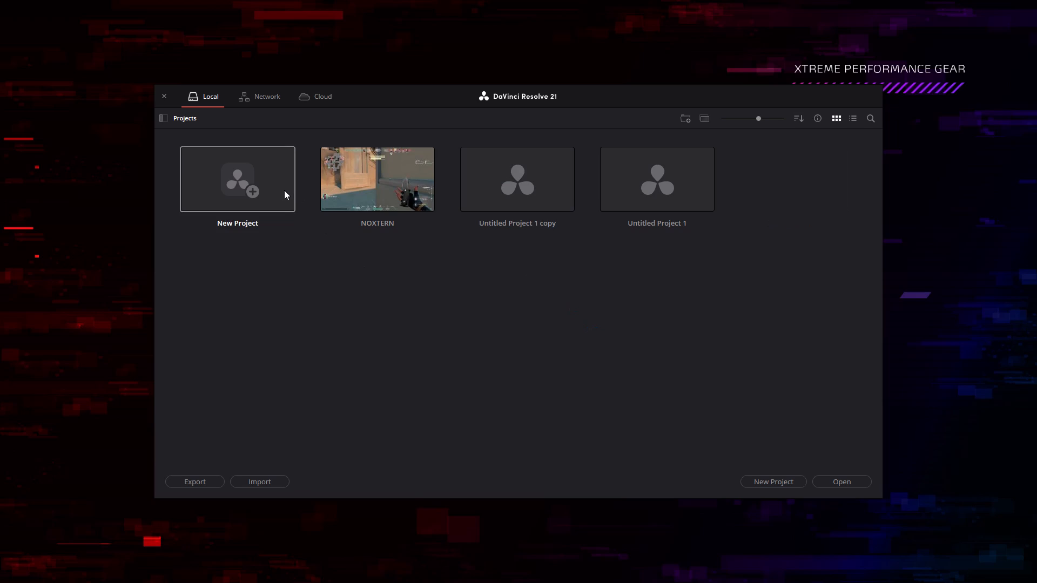
Create a new project named BIG TATTI, keeping the default media location.
click(284, 190)
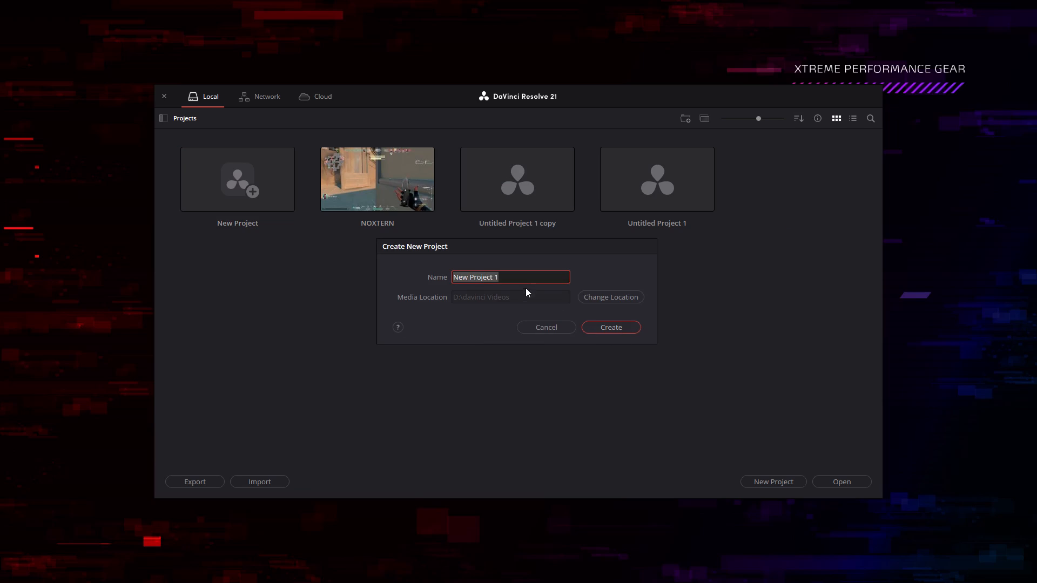
key(BackSpace)
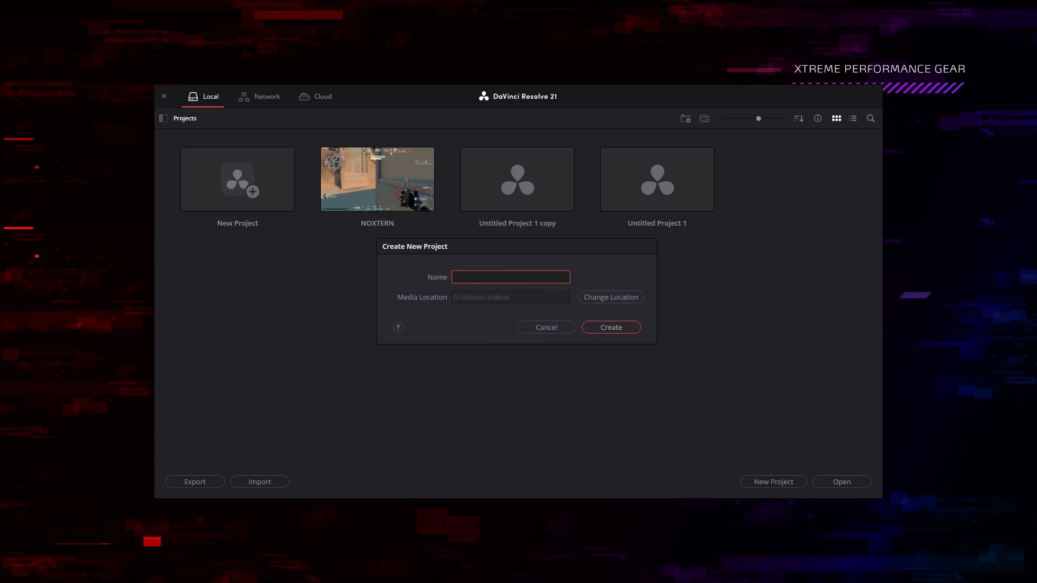
key(b)
text(IG TATTI)
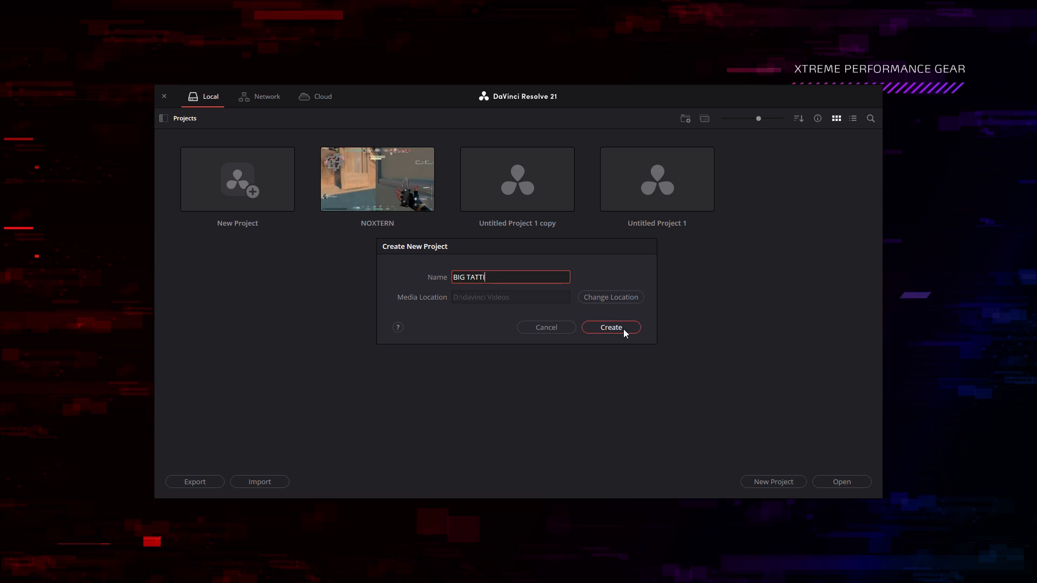
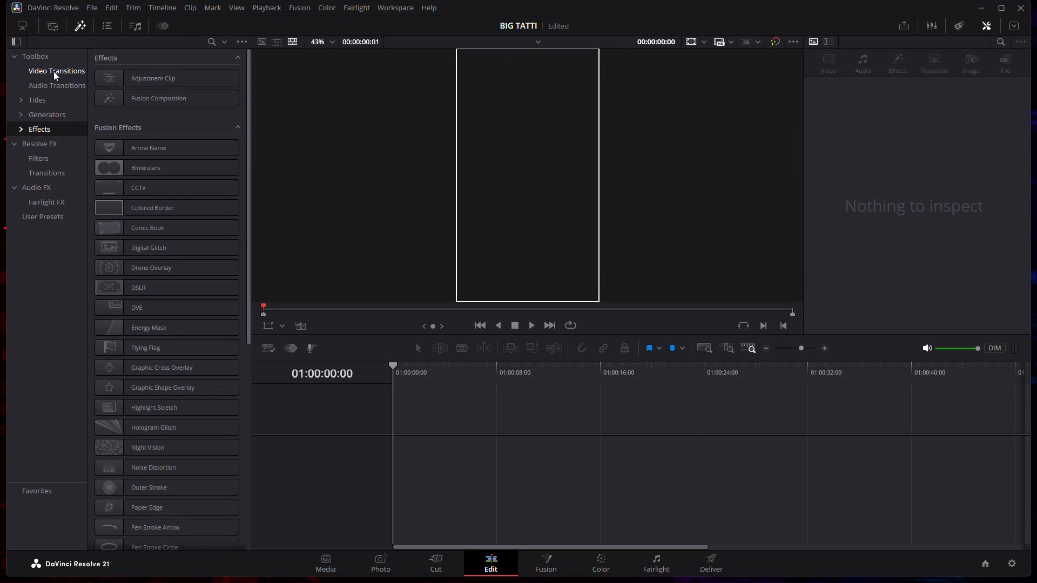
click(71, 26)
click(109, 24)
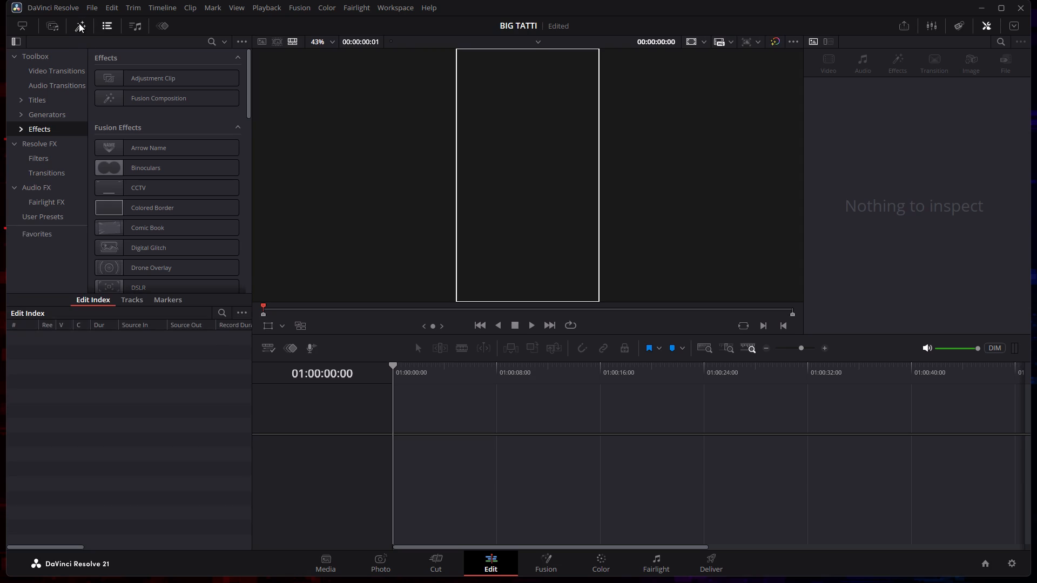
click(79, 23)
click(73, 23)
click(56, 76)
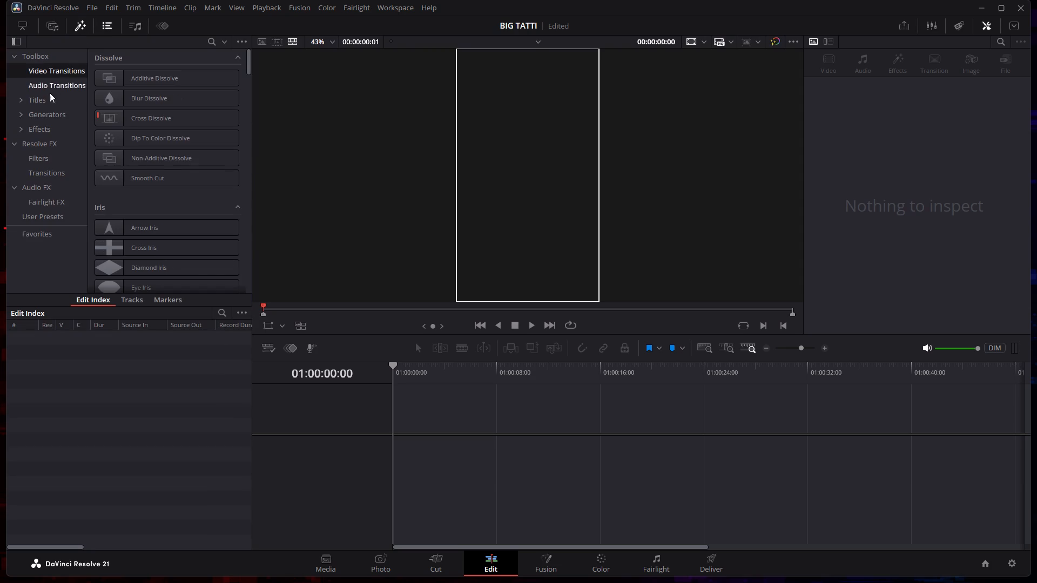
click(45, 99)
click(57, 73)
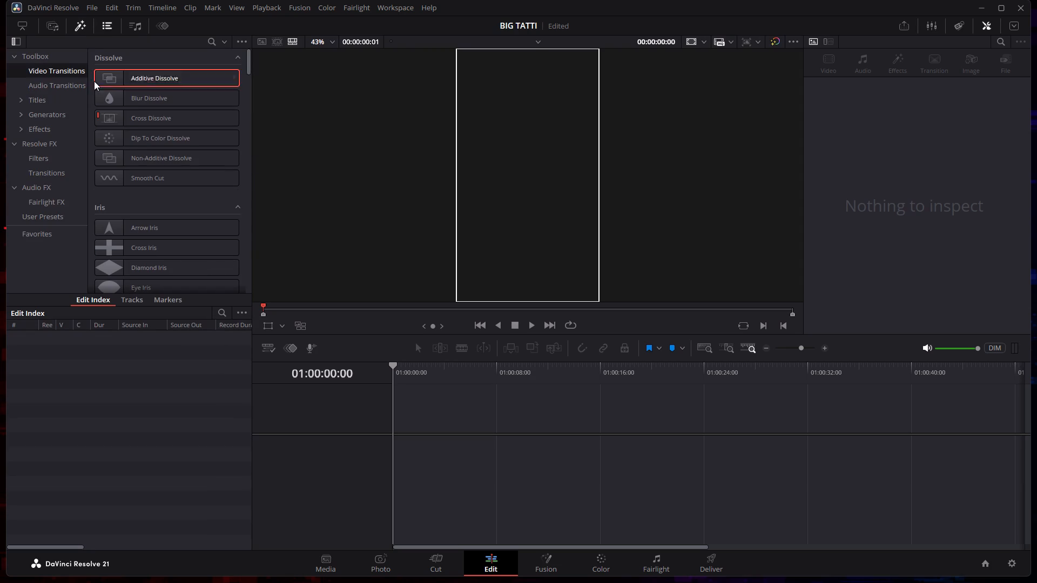
Import the image ChatGPT Image Aug 14, 2026, 08_13_20 PM.png from Downloads into the Master bin.
click(45, 30)
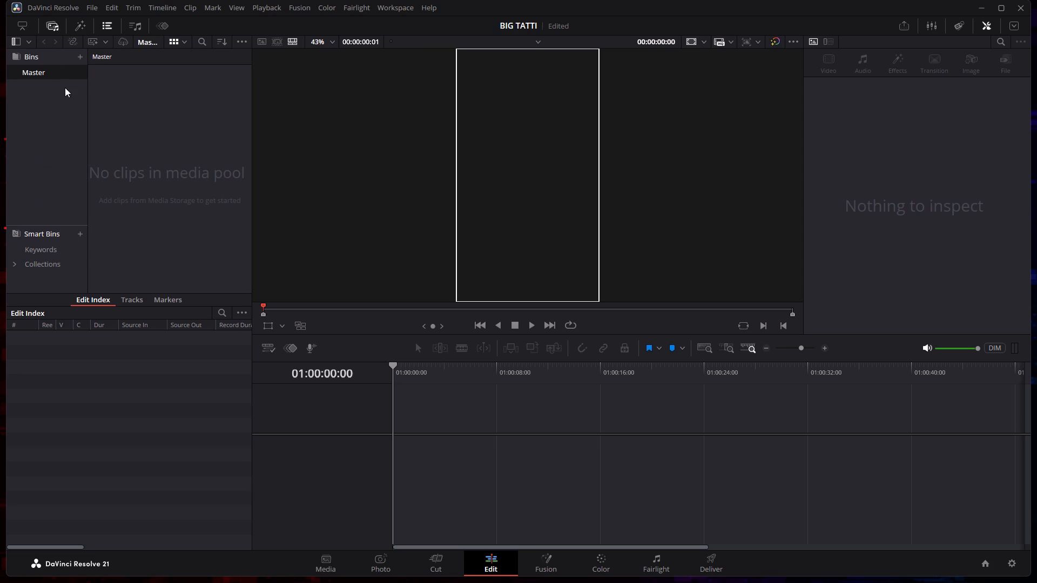
right_click(126, 83)
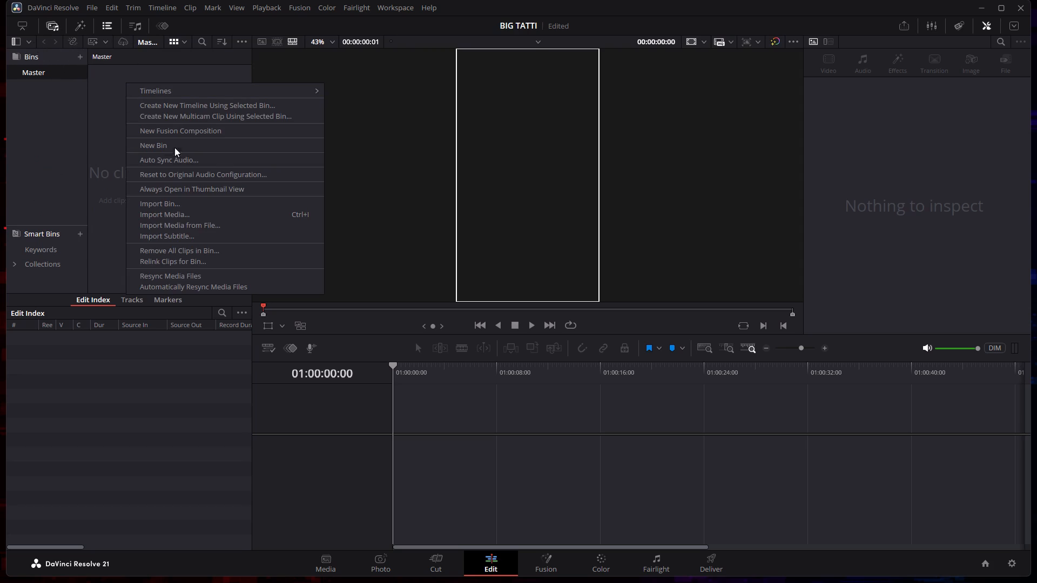
click(185, 215)
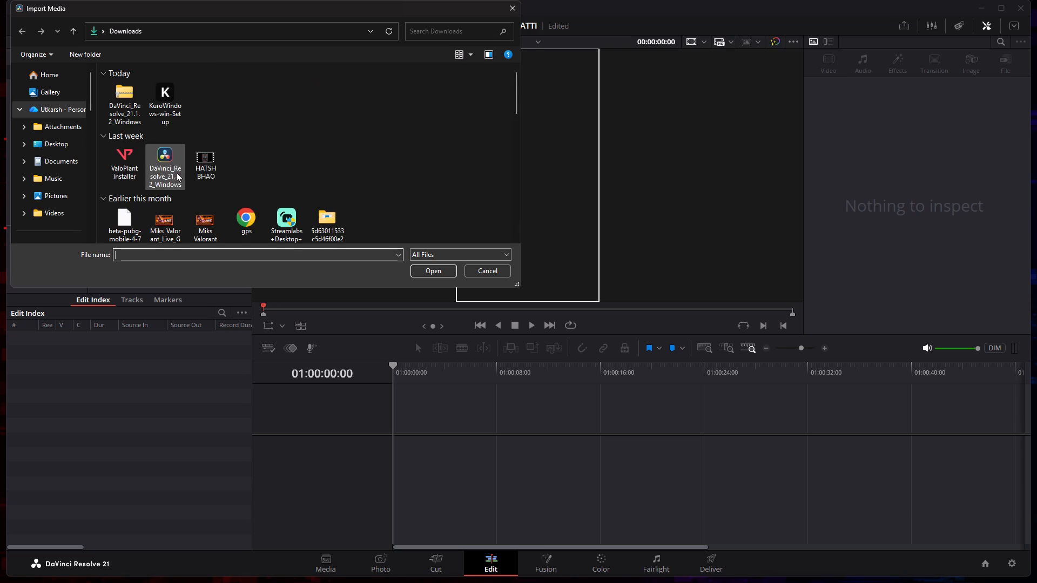
scroll(261, 180, down, 2)
scroll(387, 172, down, 3)
scroll(391, 133, up, 2)
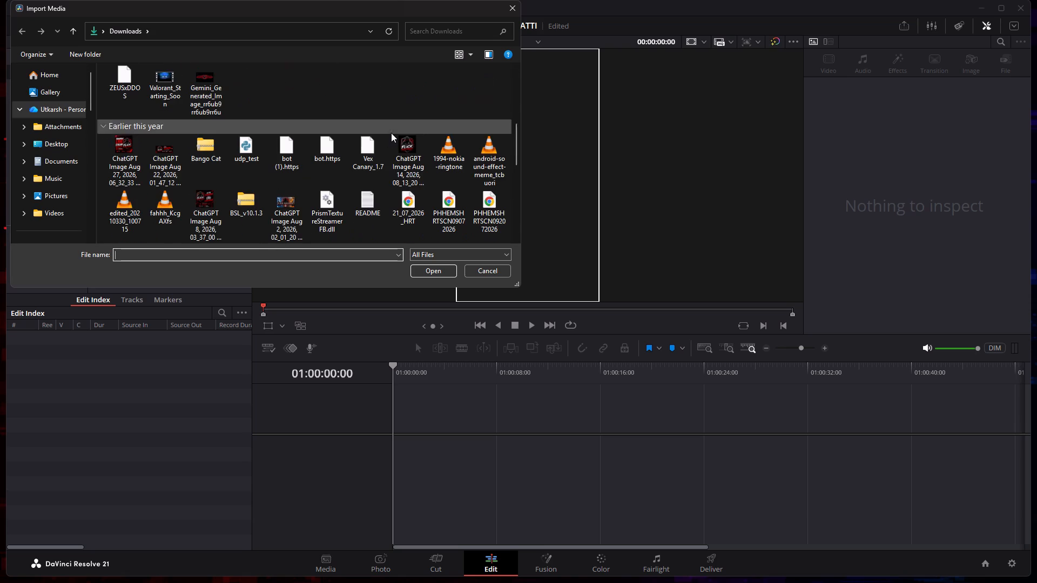
click(408, 151)
click(445, 273)
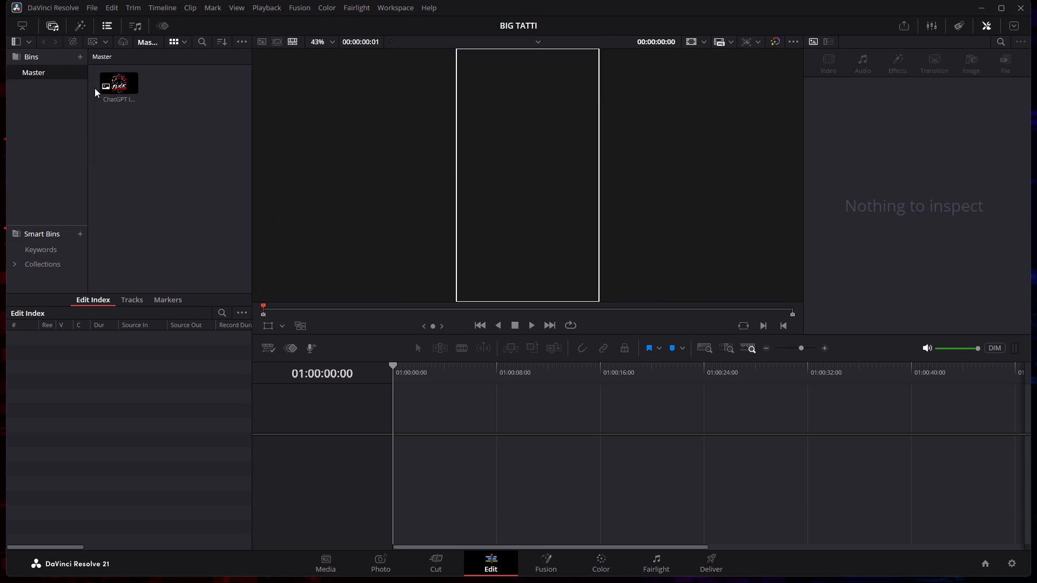
Place the imported logo image on track Video 1 at the very start of a new timeline.
drag(116, 89, 408, 422)
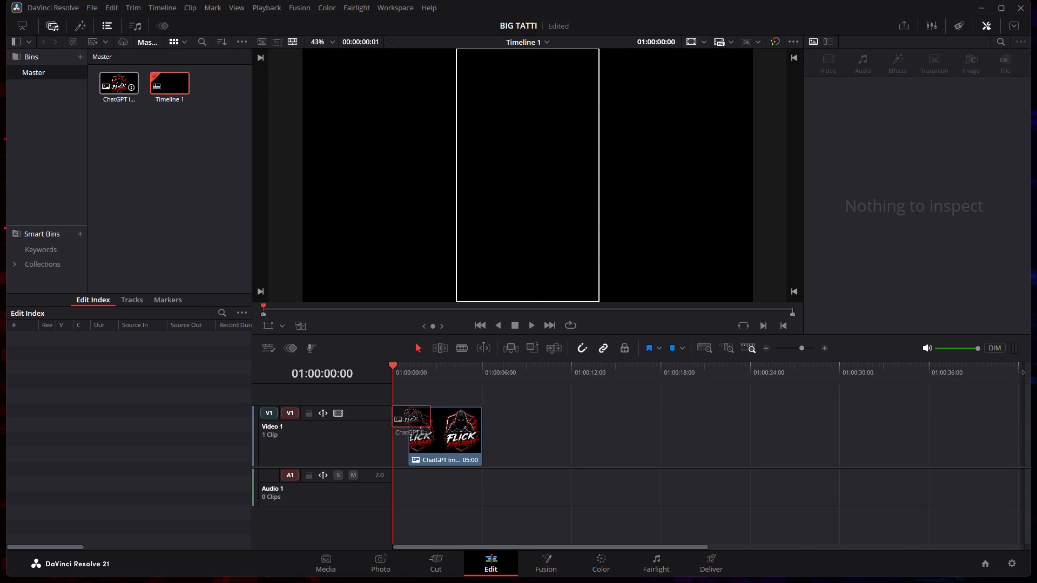
drag(408, 422, 393, 422)
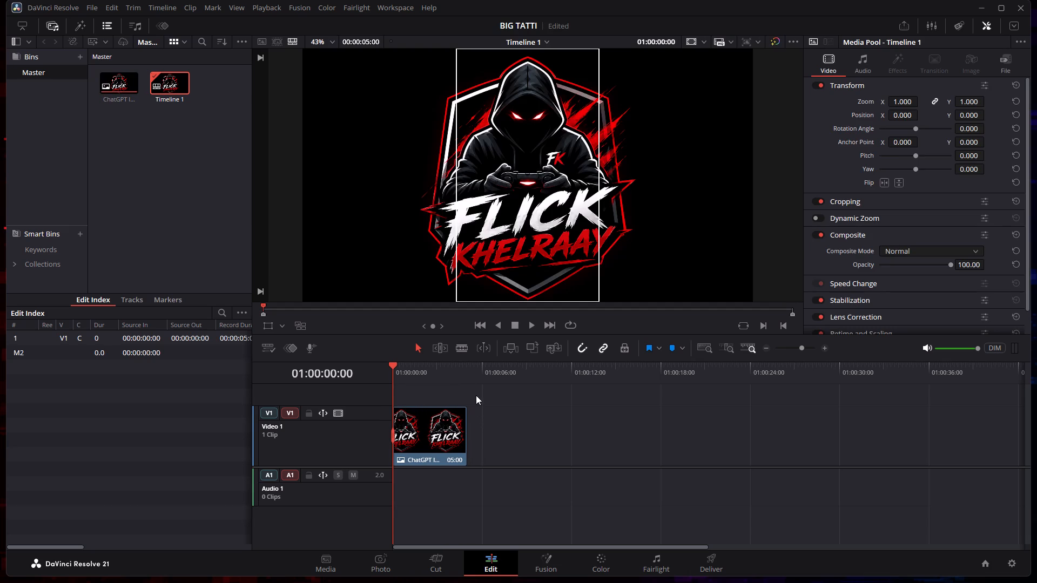
Open the logo image clip's node composition on the Fusion page.
click(553, 562)
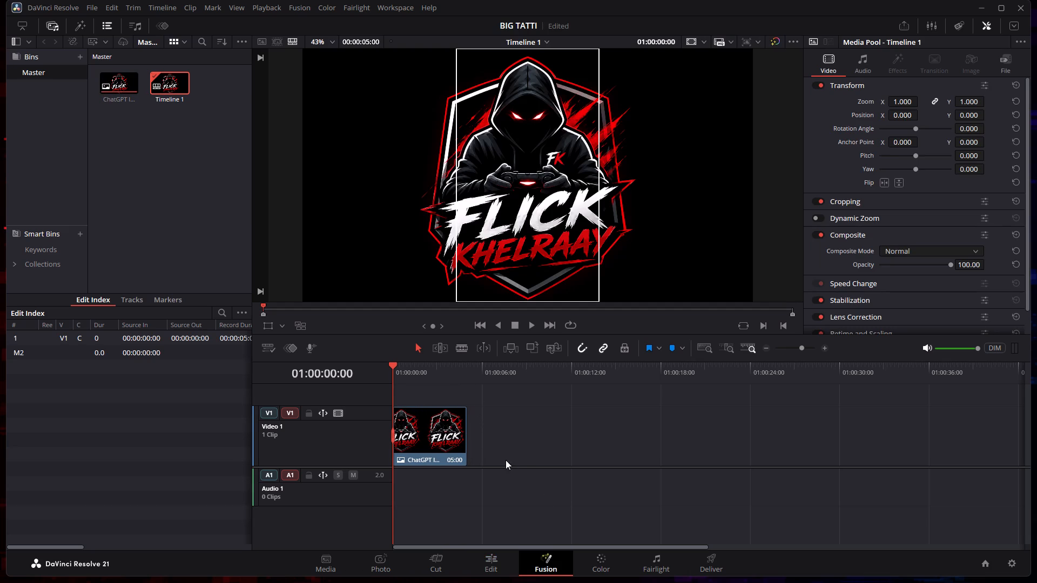
click(553, 560)
click(553, 565)
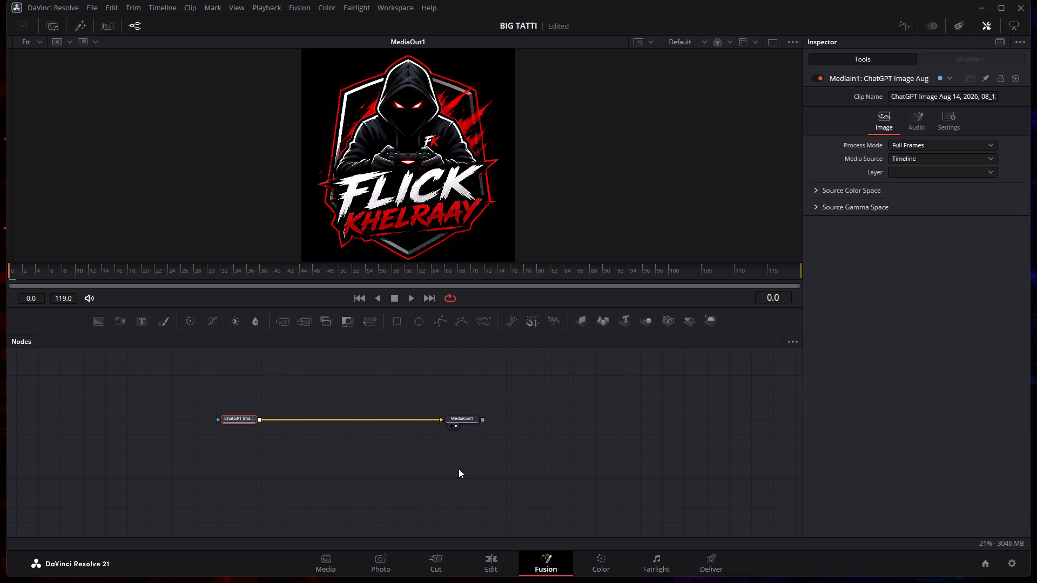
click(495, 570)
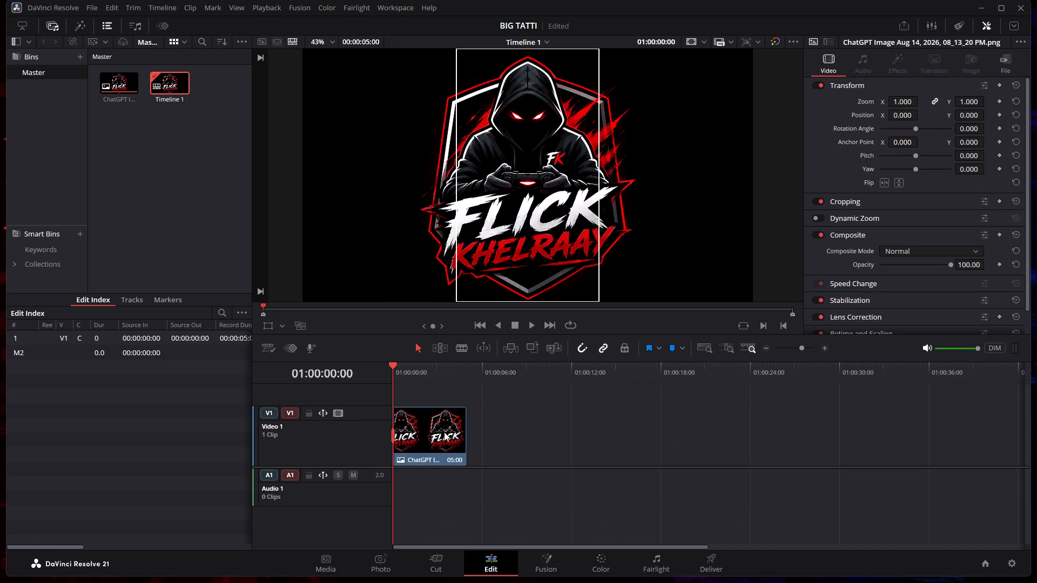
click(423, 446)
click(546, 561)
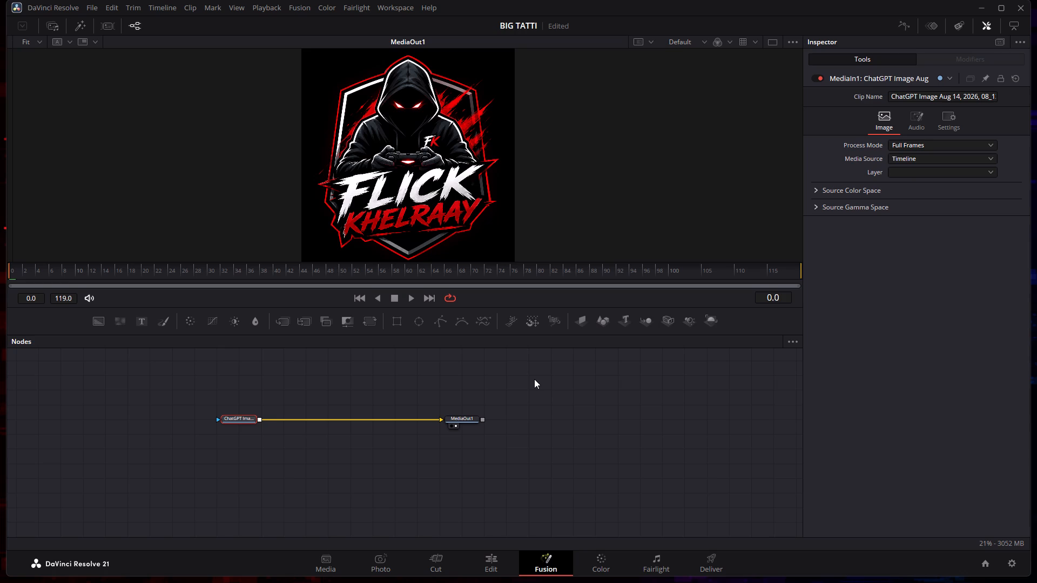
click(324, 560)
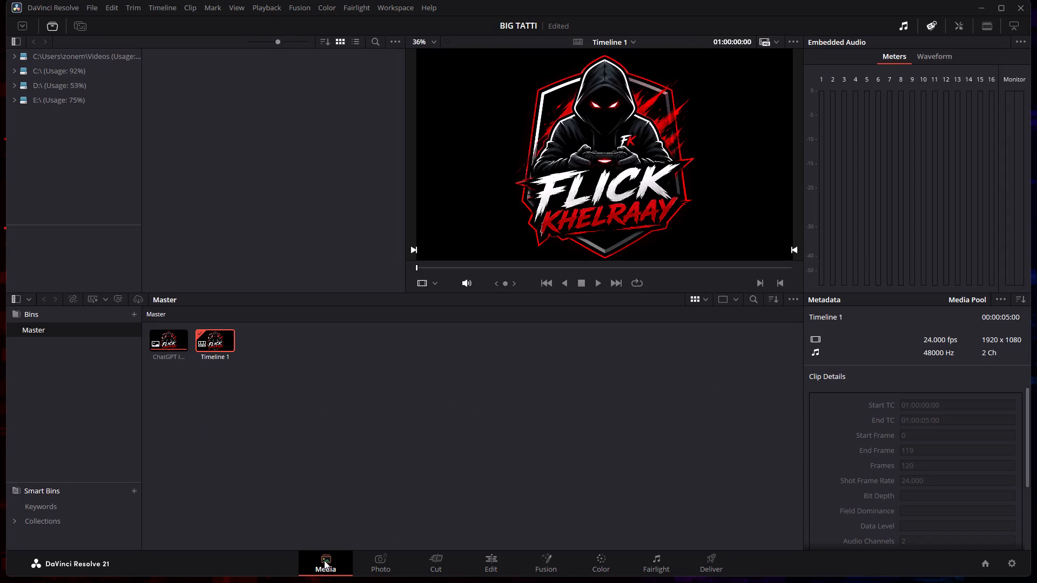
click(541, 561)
Add a Glow (Glo) node directly after the logo image node, ahead of MediaOut1.
click(244, 417)
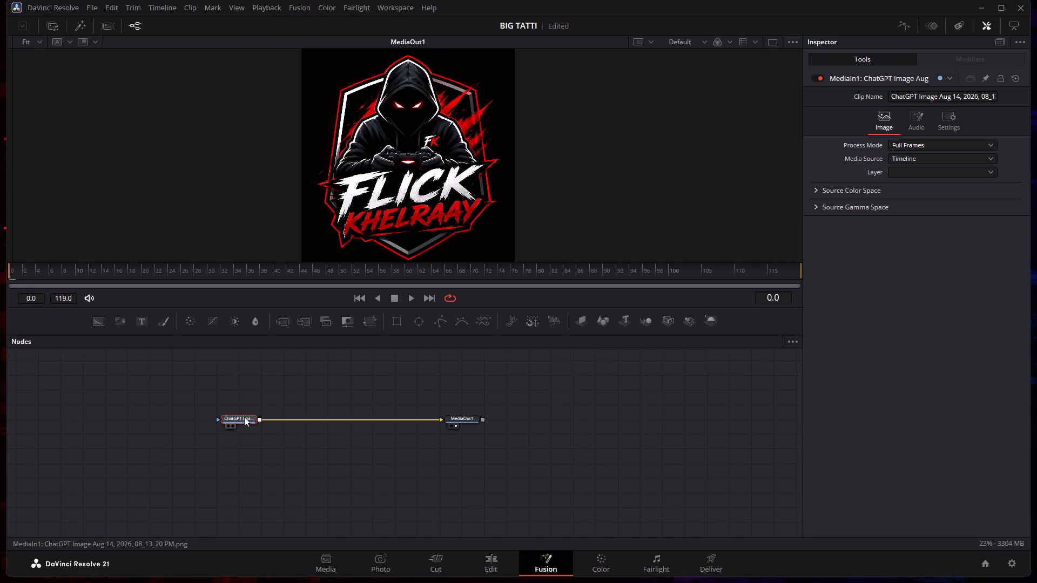
click(244, 417)
key(ctrl+space)
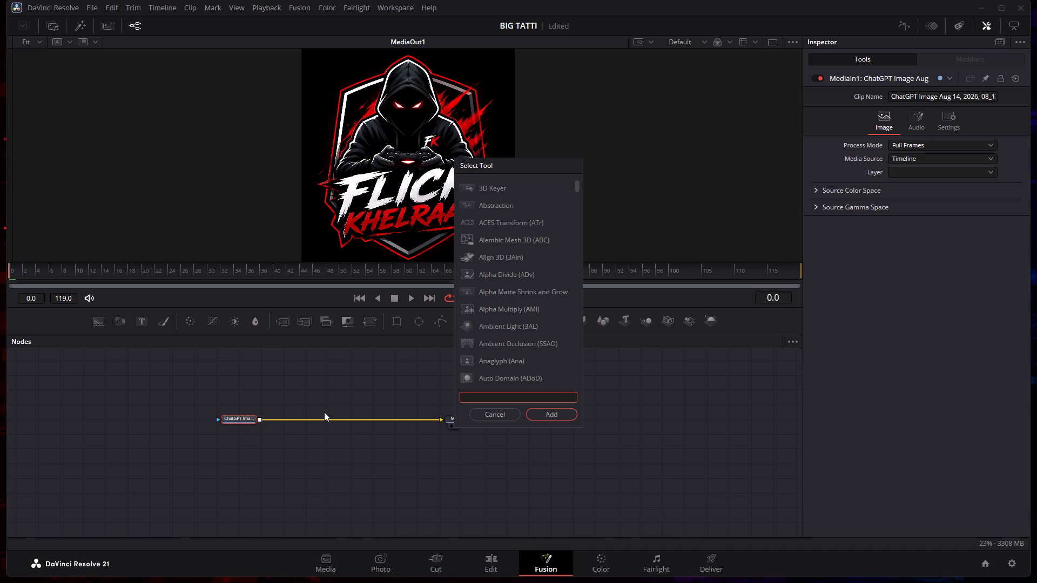
text(GLO)
key(w)
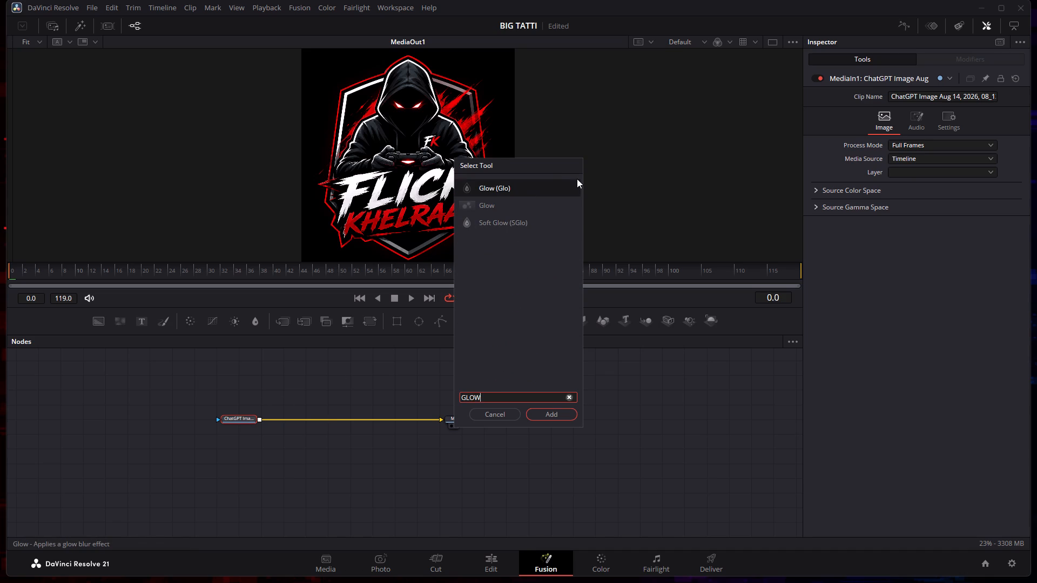
click(517, 186)
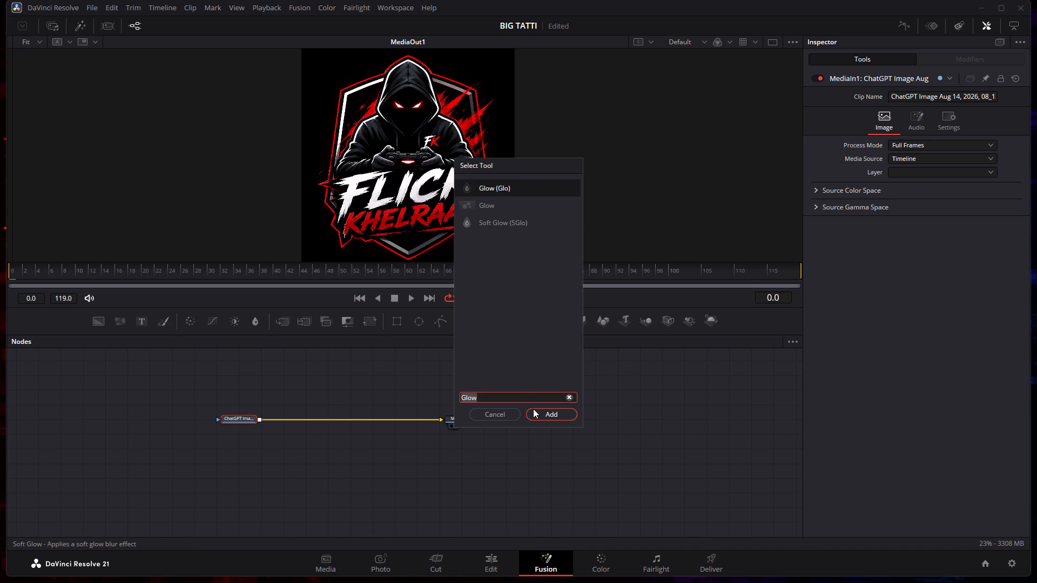
click(536, 413)
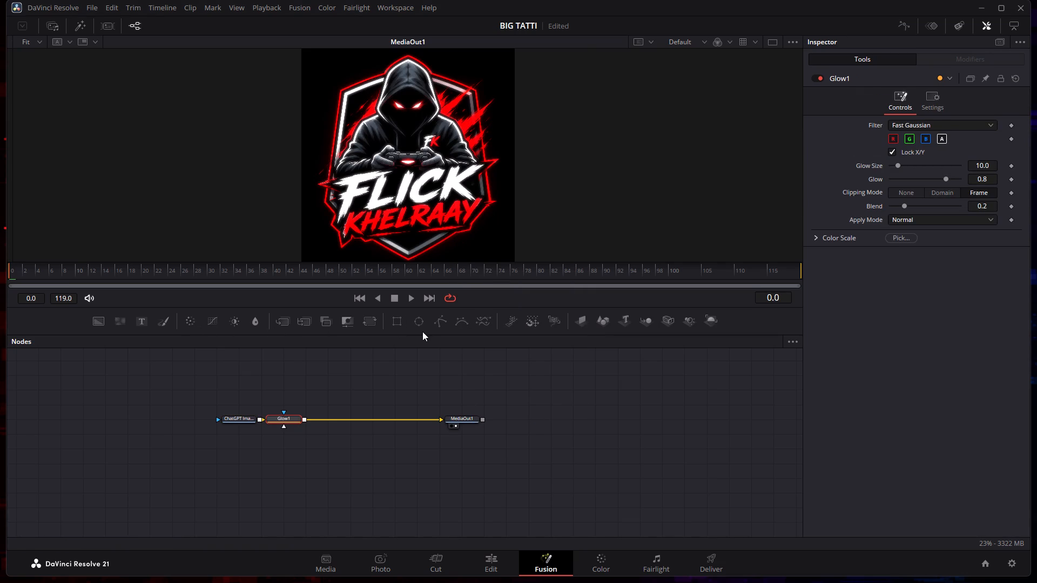
Add a Rectangle mask to the Glow node and shape it to width about 0.24 and height 1.0.
click(393, 326)
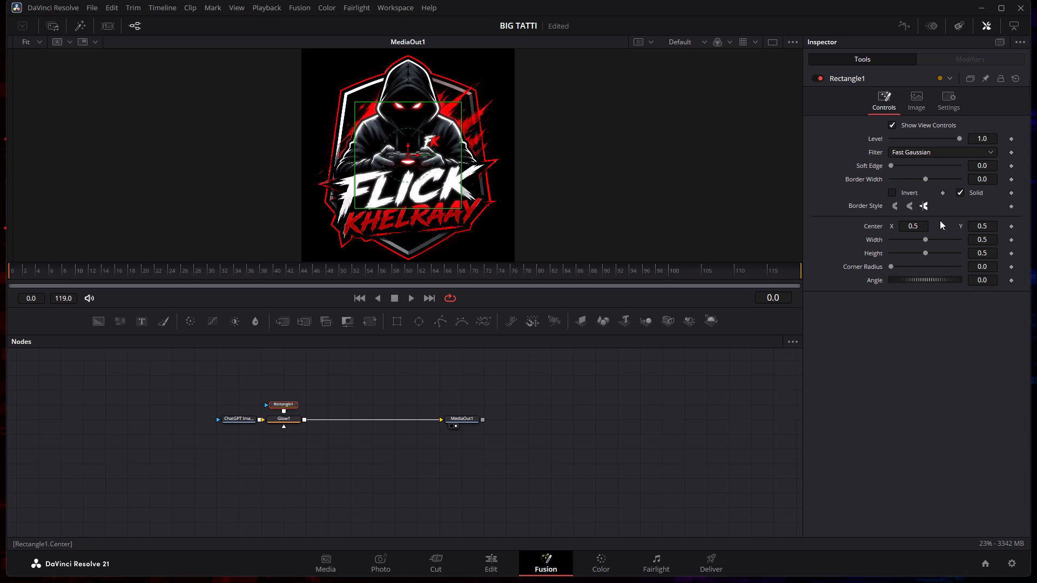
drag(925, 252, 926, 252)
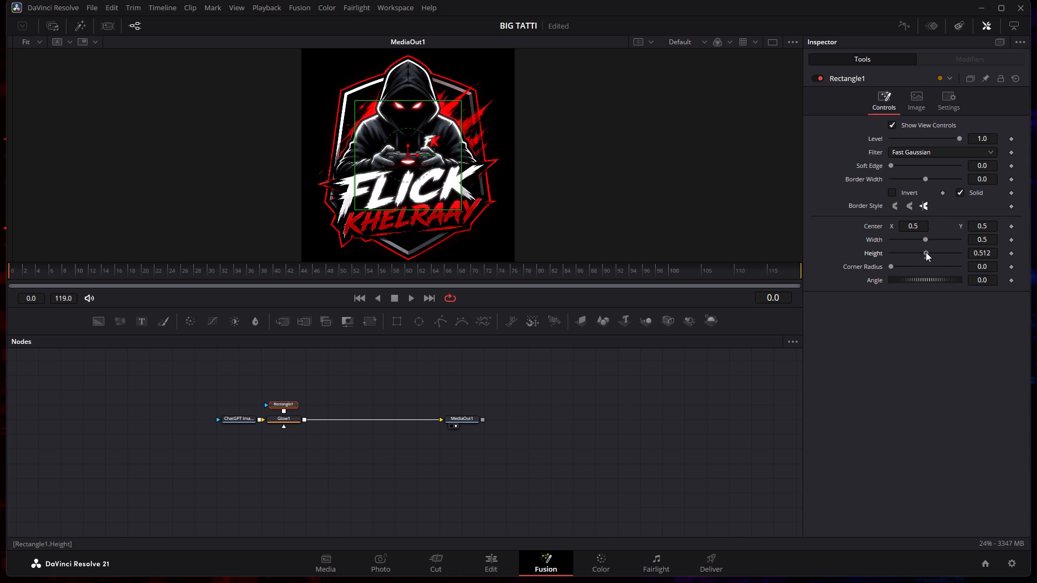
drag(926, 252, 920, 250)
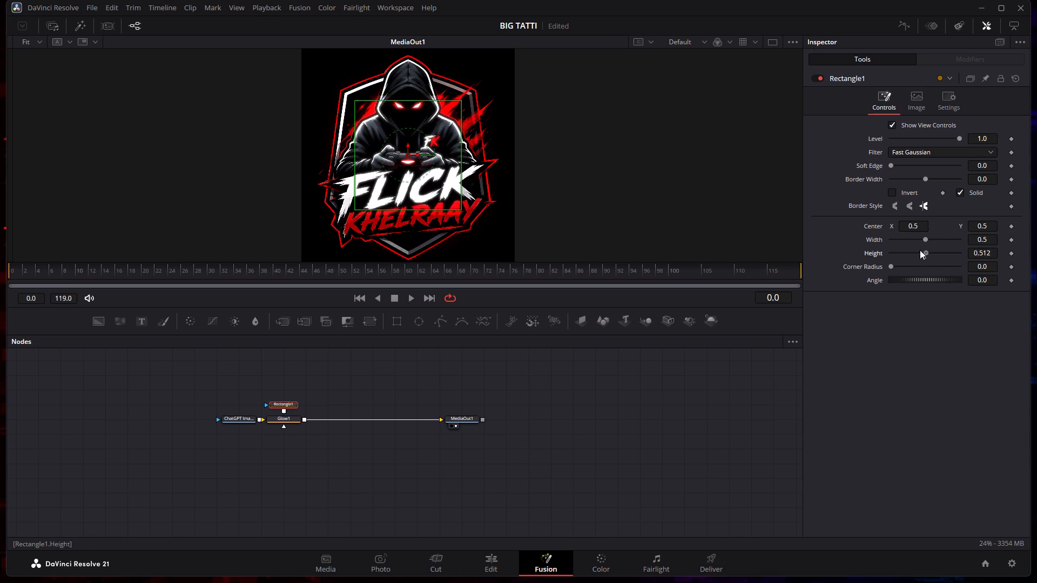
drag(920, 250, 936, 250)
drag(927, 238, 917, 238)
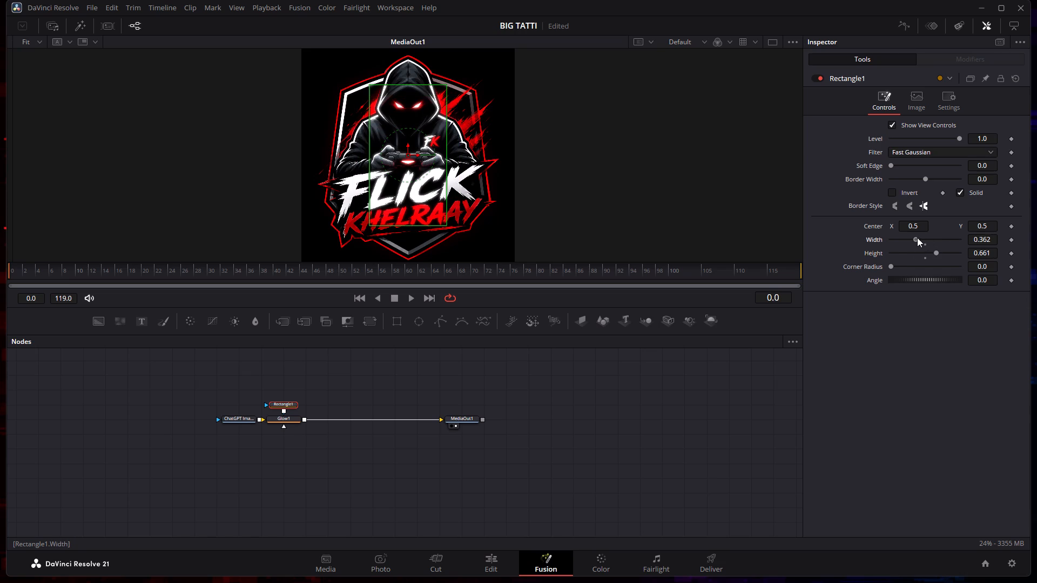
drag(917, 238, 901, 240)
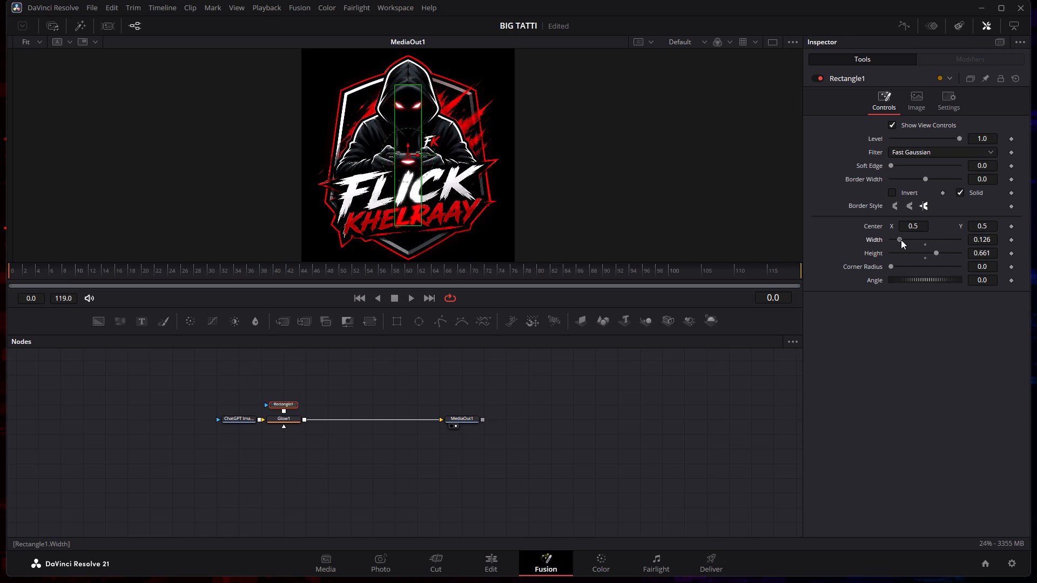
drag(901, 240, 908, 240)
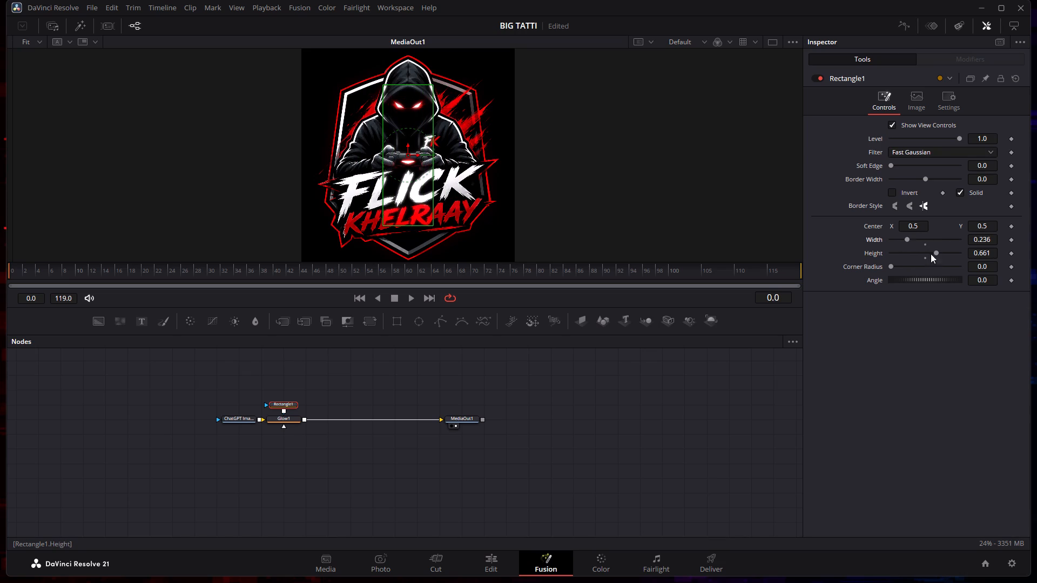
drag(933, 252, 951, 255)
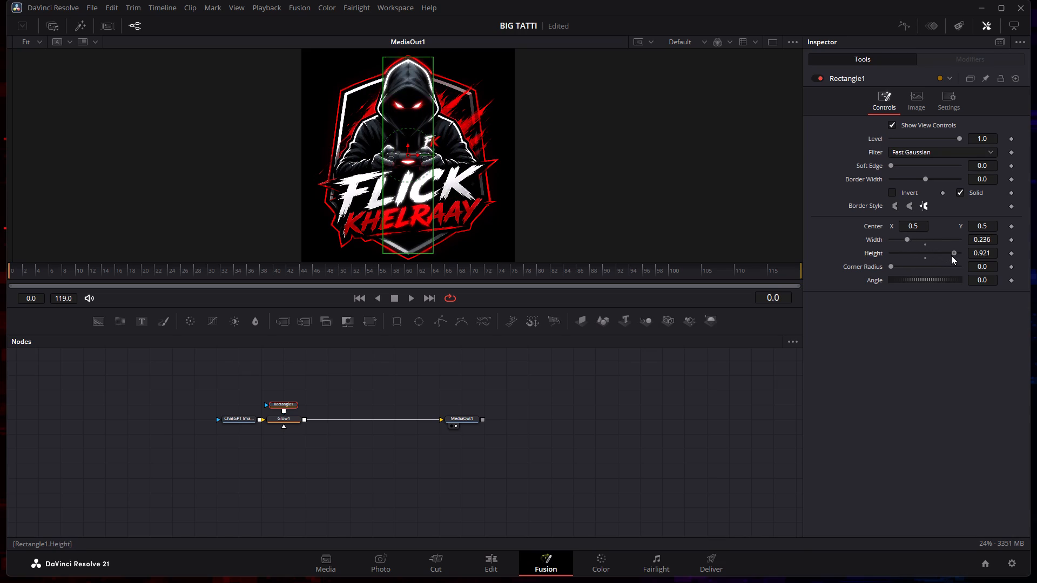
drag(951, 255, 968, 256)
Tilt the rectangle mask diagonally across the logo to an angle of about -41.7.
drag(922, 280, 906, 280)
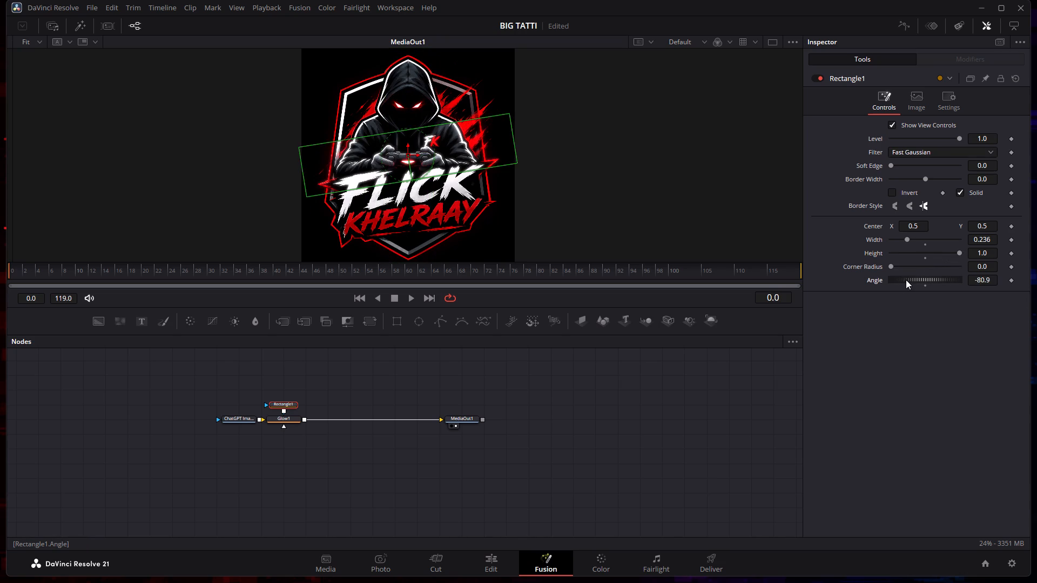
drag(906, 280, 914, 290)
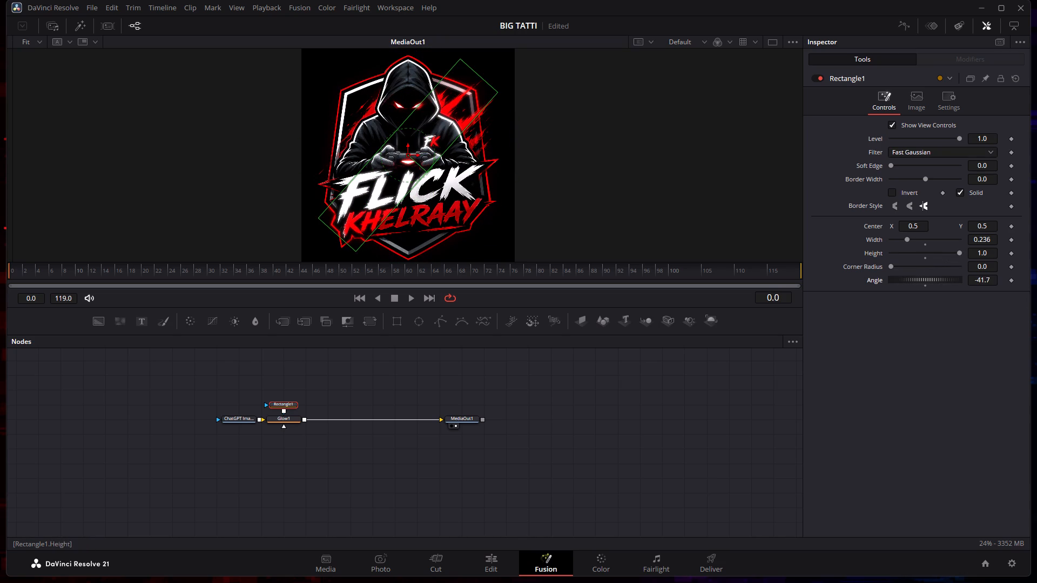
Set the rectangle mask's height to 2.0 and narrow its width to about 0.13.
click(988, 253)
key(BackSpace)
key(BackSpace)
key(BackSpace)
key(2)
key(Return)
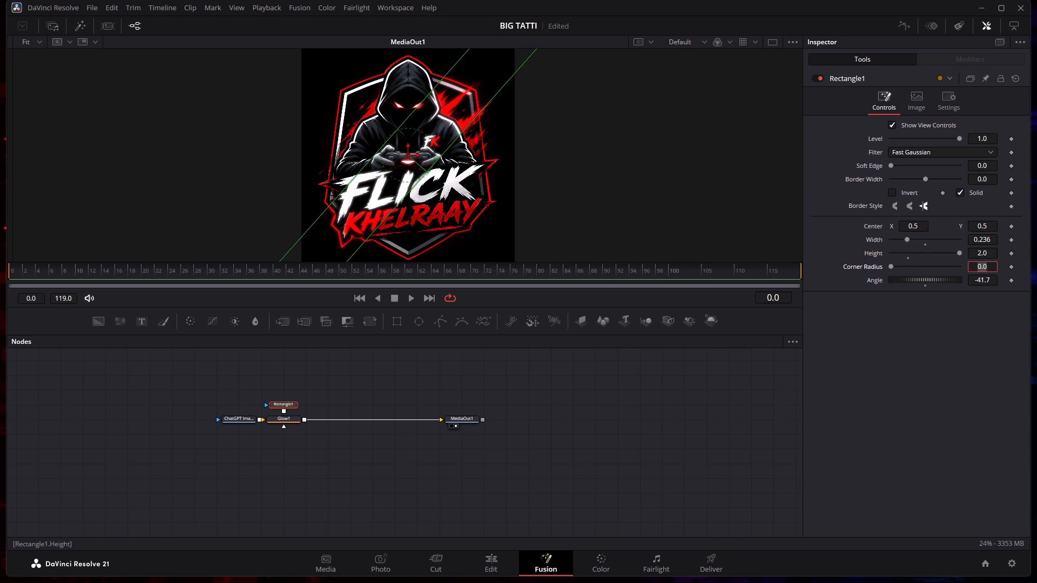
drag(906, 238, 899, 239)
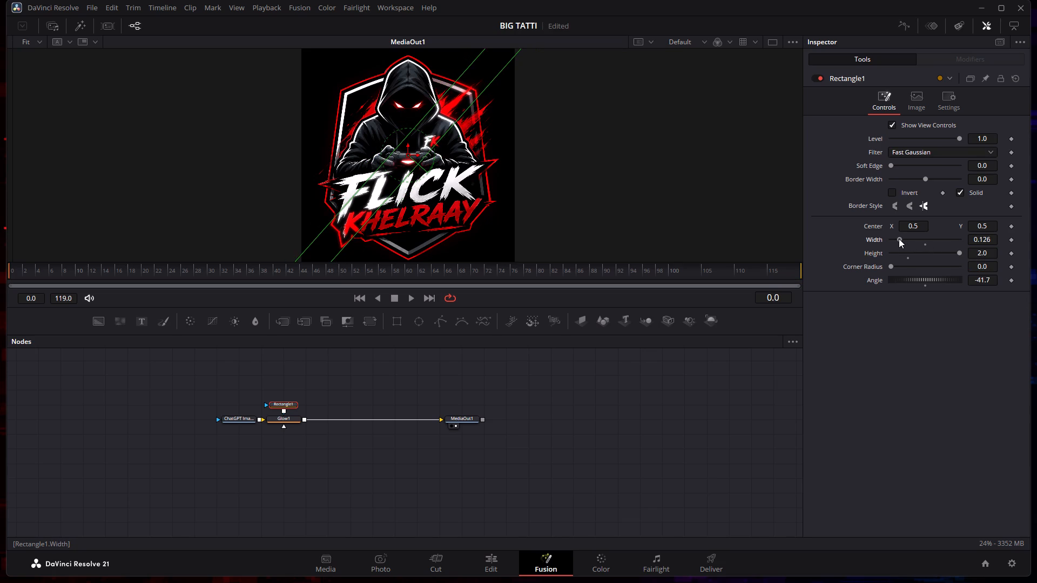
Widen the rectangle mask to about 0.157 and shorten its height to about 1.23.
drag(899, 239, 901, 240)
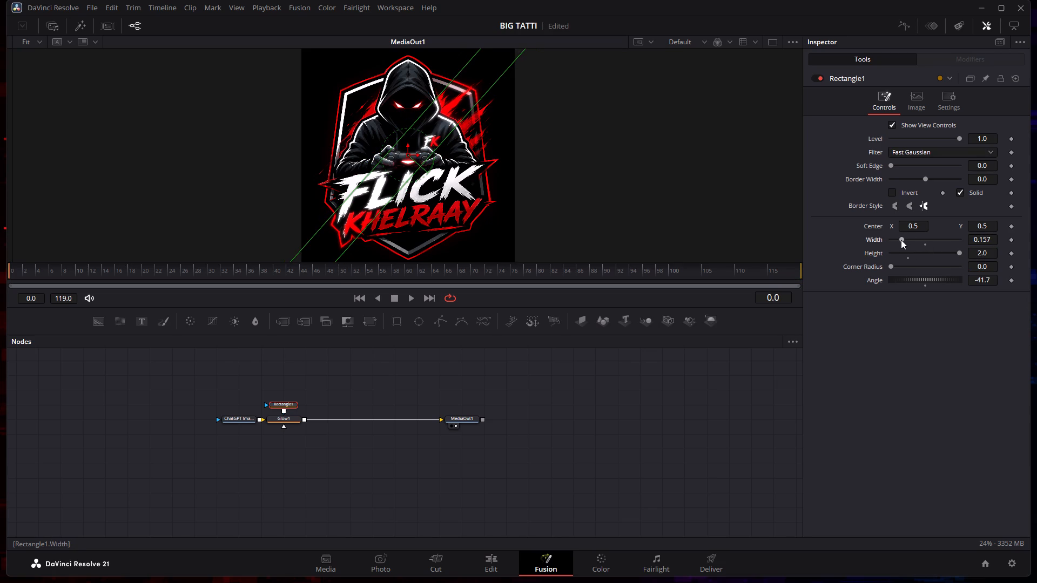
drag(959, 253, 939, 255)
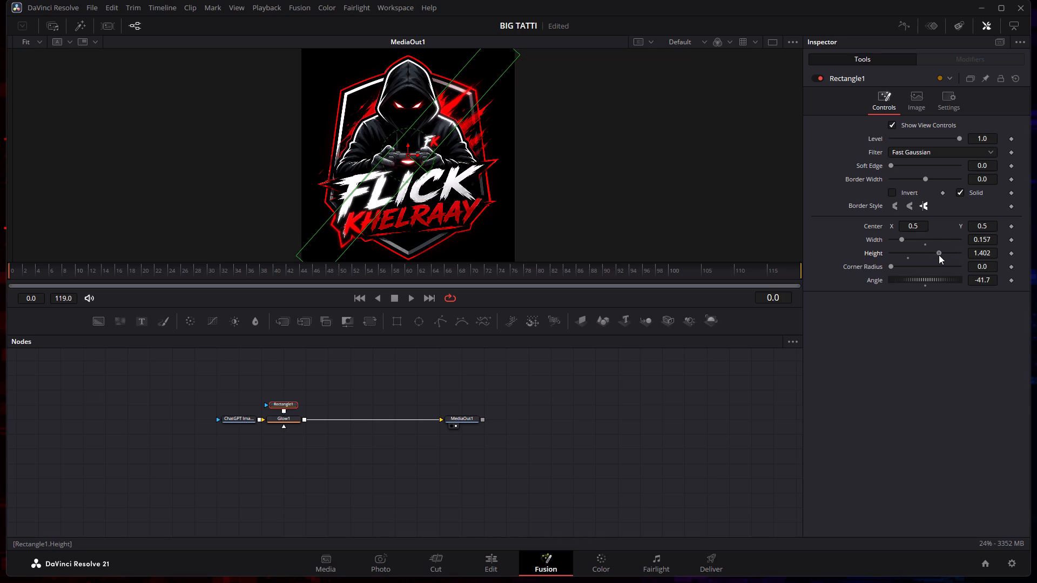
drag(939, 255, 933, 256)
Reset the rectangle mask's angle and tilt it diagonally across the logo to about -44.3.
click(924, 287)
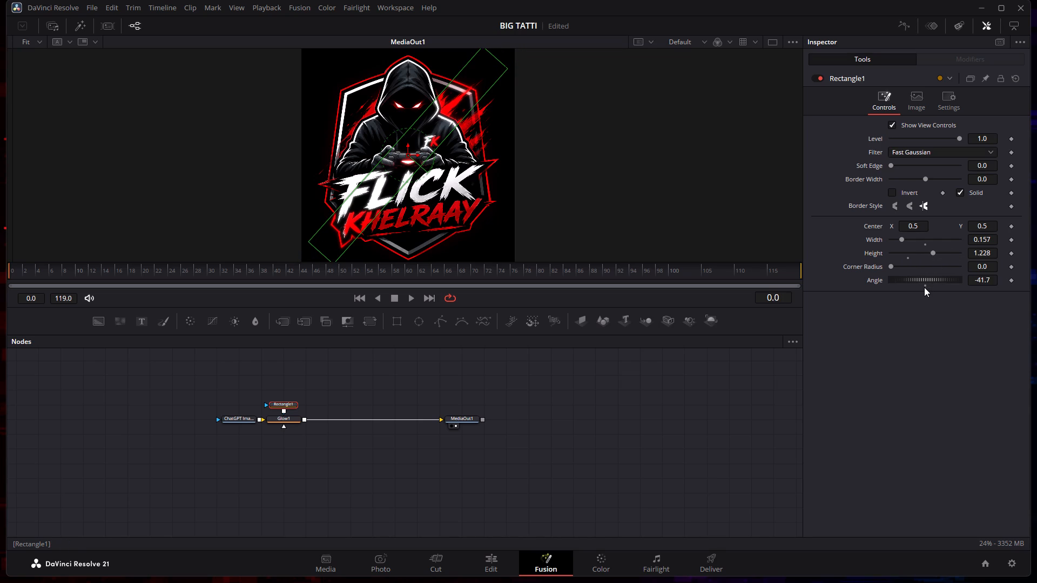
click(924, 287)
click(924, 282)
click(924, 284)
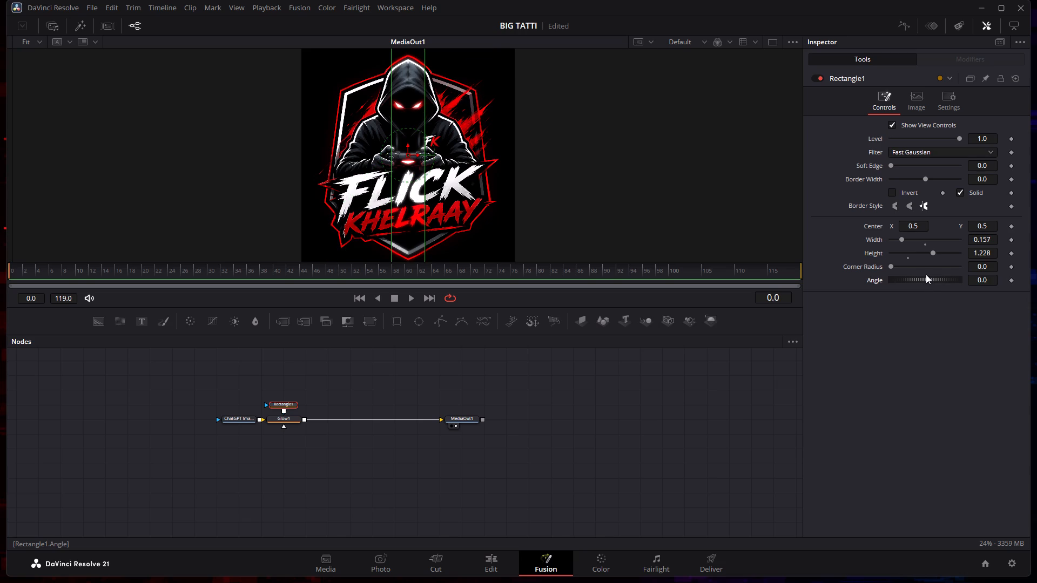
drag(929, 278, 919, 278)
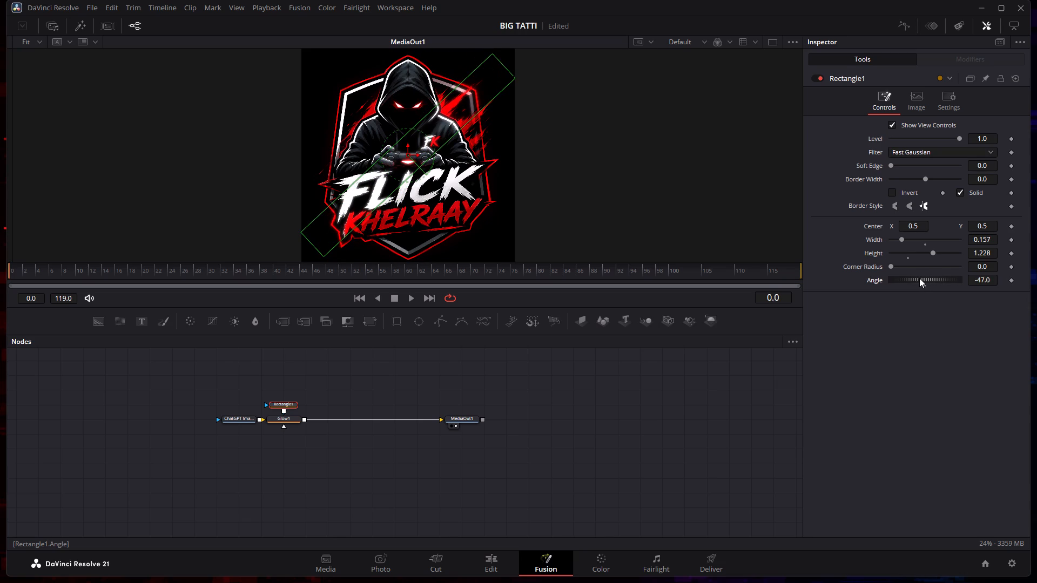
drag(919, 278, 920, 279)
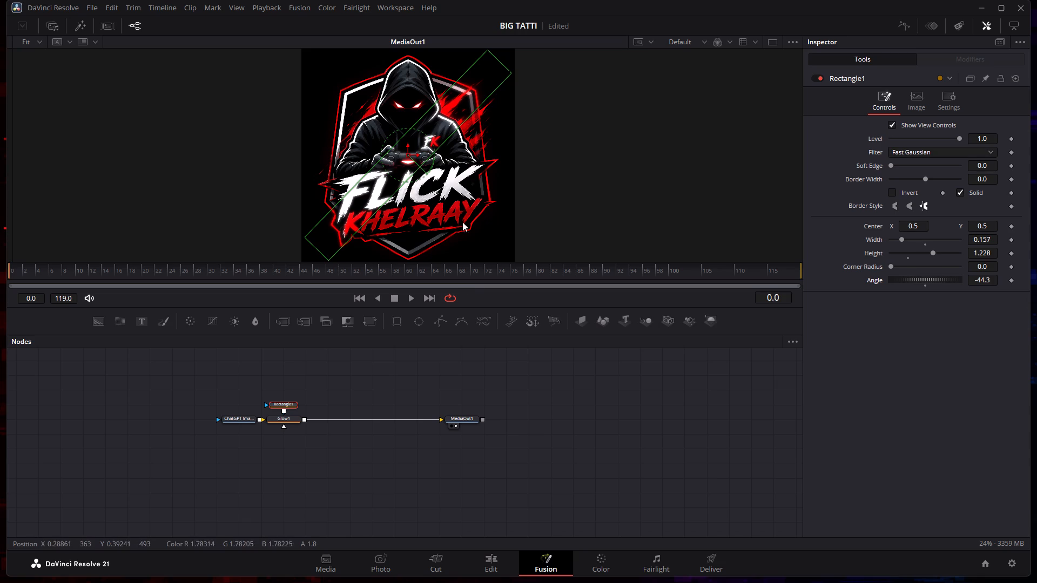
Set the Glow node's glow size to 100 and its glow strength to about 0.82.
click(288, 419)
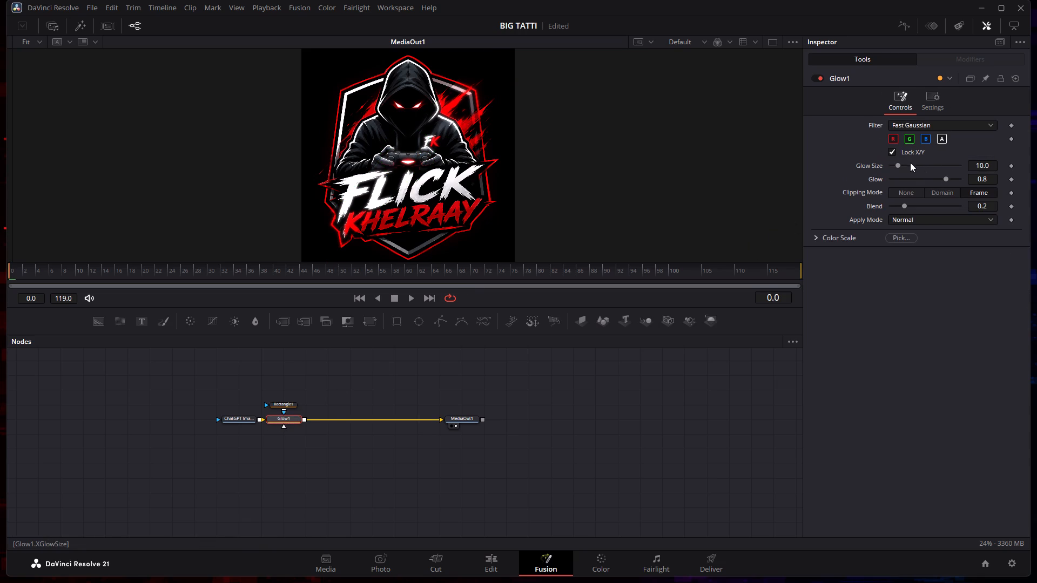
drag(899, 165, 1004, 174)
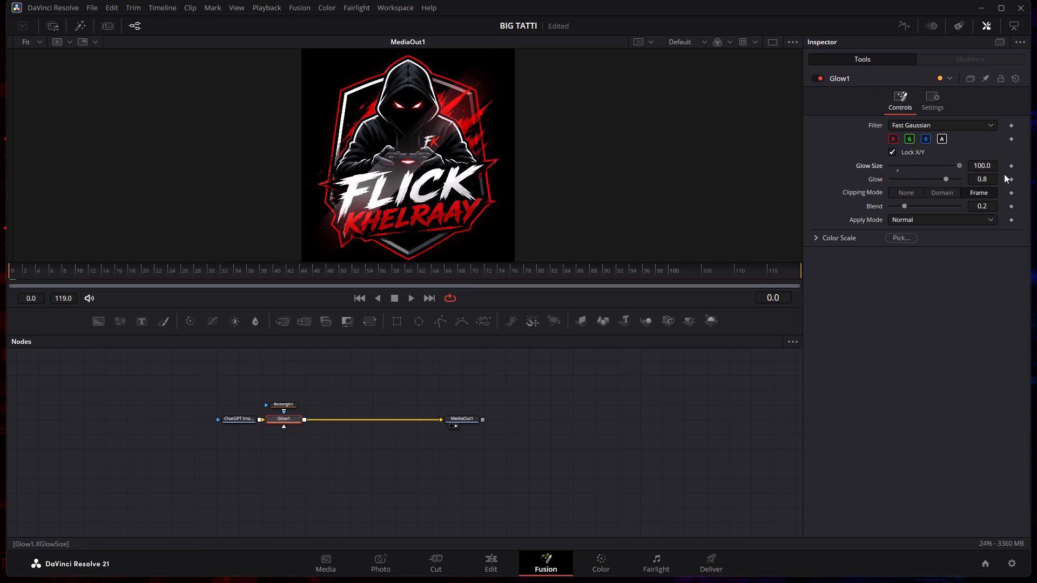
drag(1004, 174, 1021, 175)
click(942, 180)
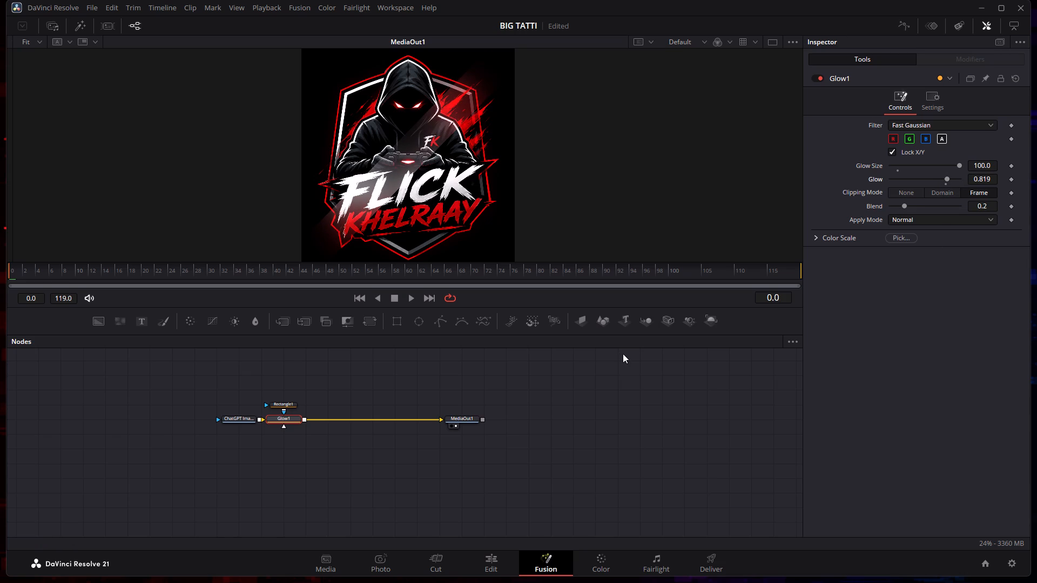
Reset the rectangle mask's width to 0.5 and extend its height to 2.0.
click(287, 403)
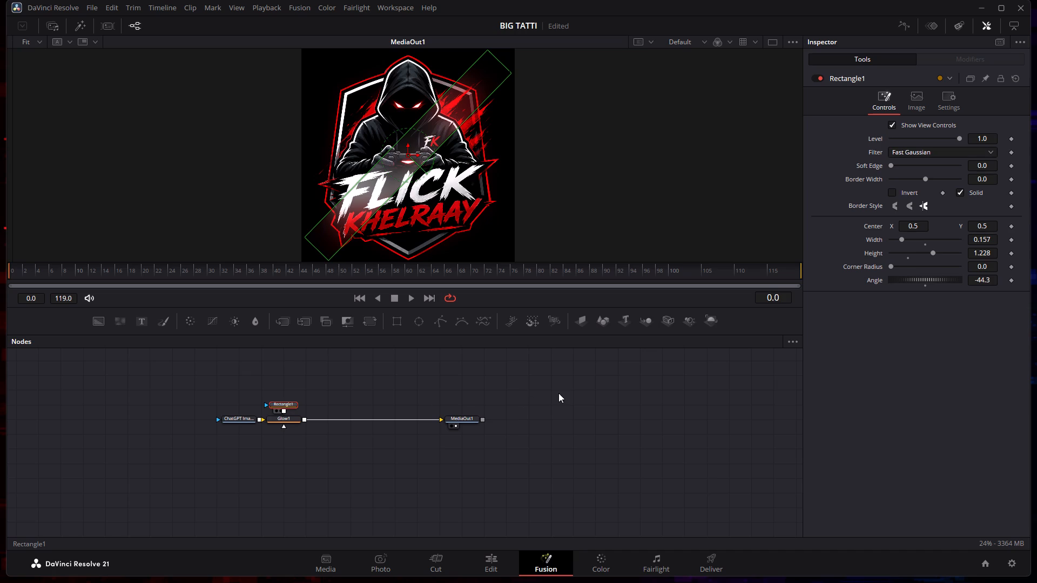
scroll(334, 391, up, 1)
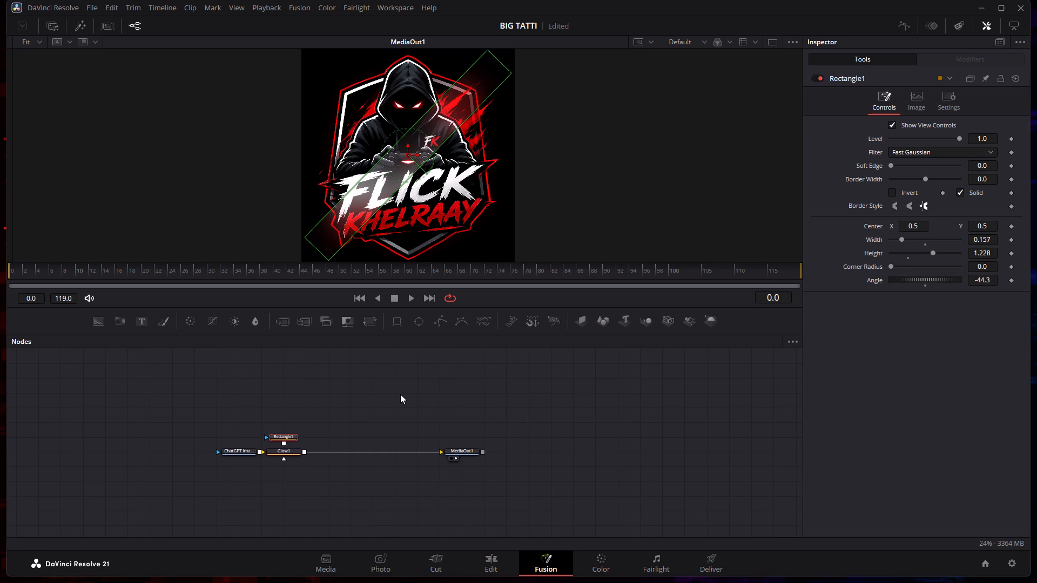
click(293, 448)
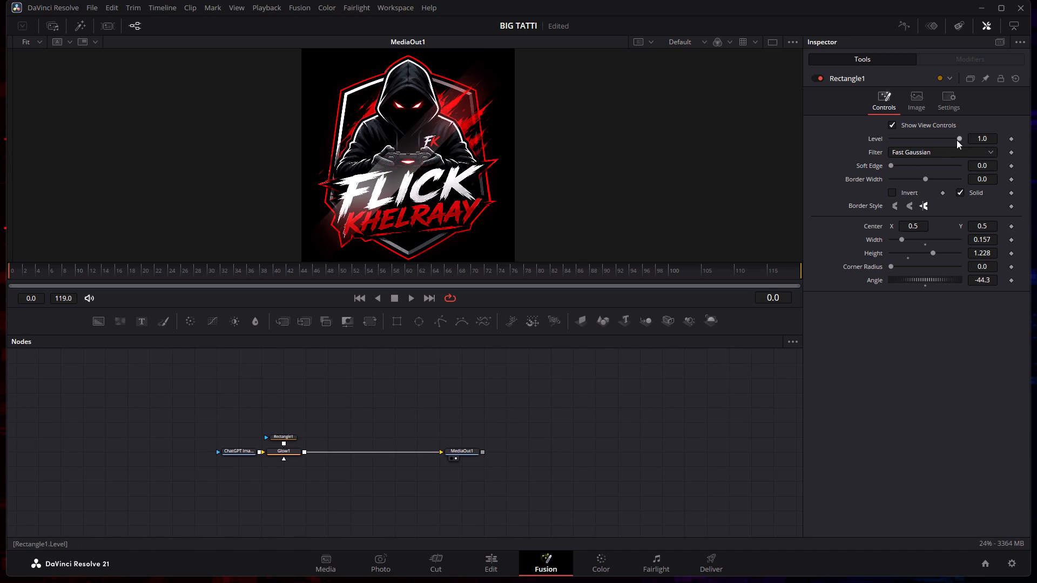
drag(959, 139, 996, 144)
click(924, 245)
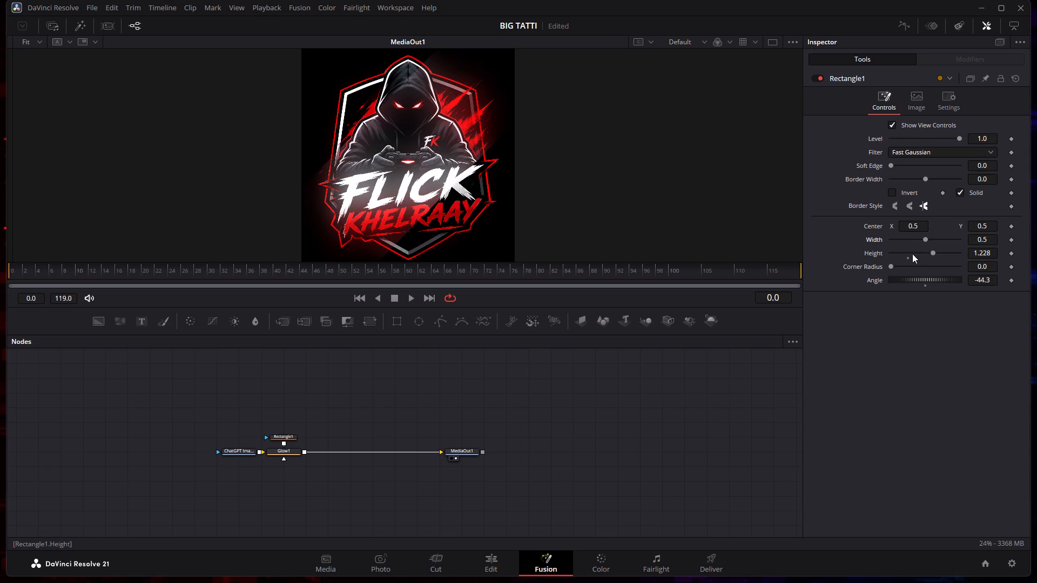
click(903, 257)
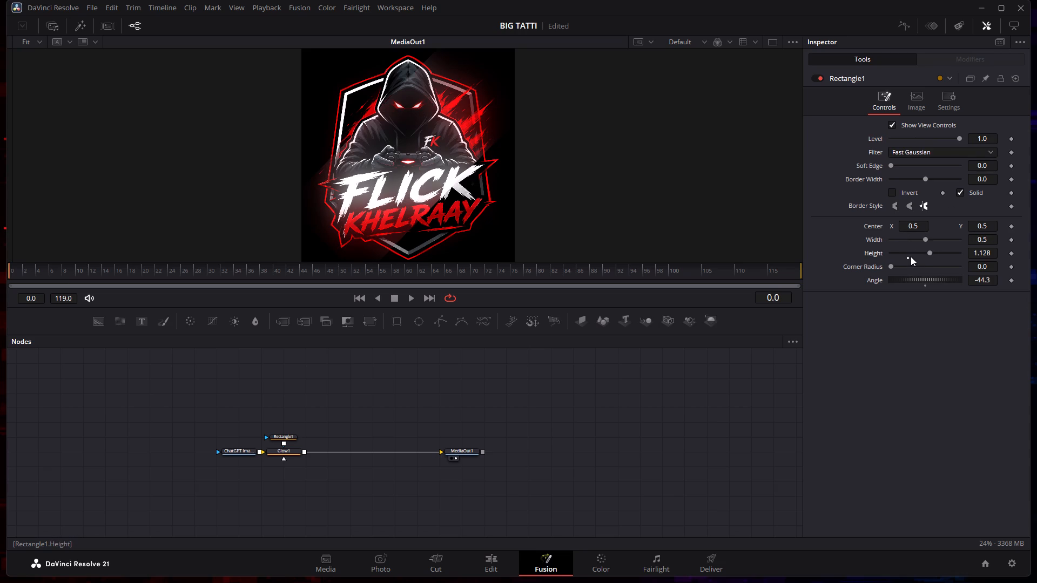
click(907, 257)
drag(910, 251, 918, 252)
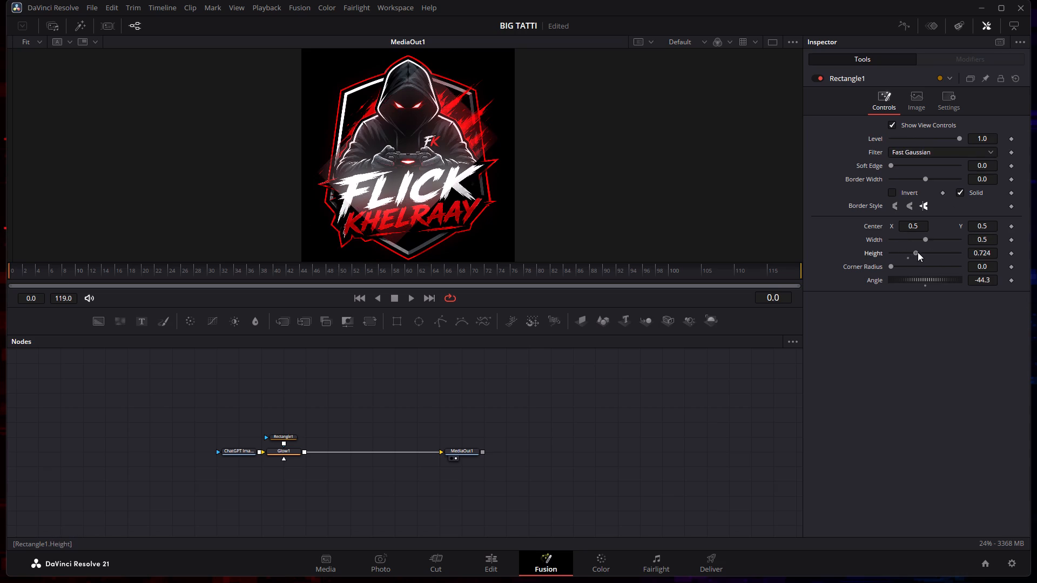
drag(918, 252, 955, 253)
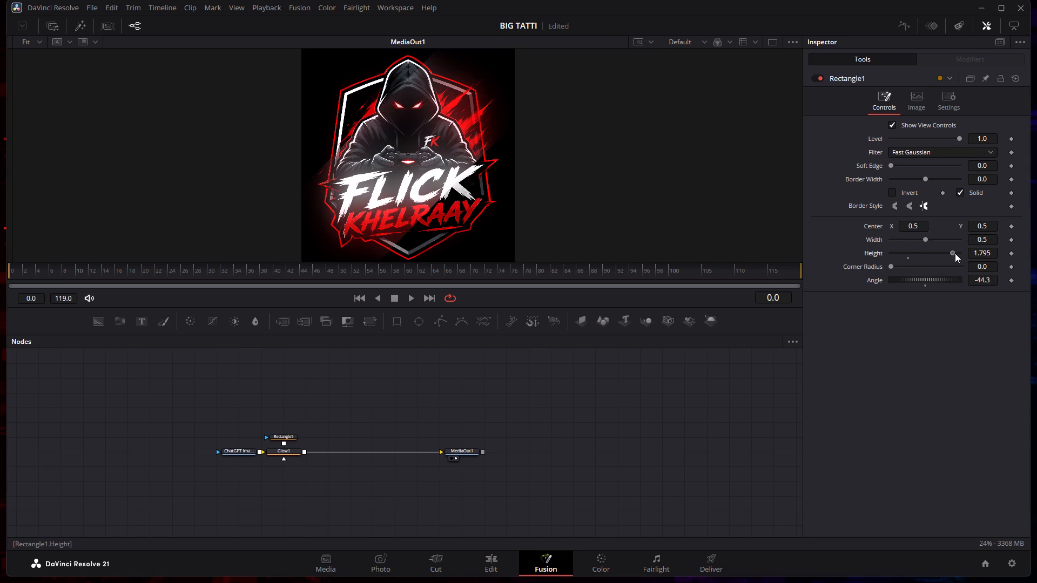
drag(955, 253, 954, 260)
drag(954, 260, 972, 257)
Narrow the rectangle mask to a width of about 0.157 and set its angle to about -41.7.
drag(924, 240, 907, 241)
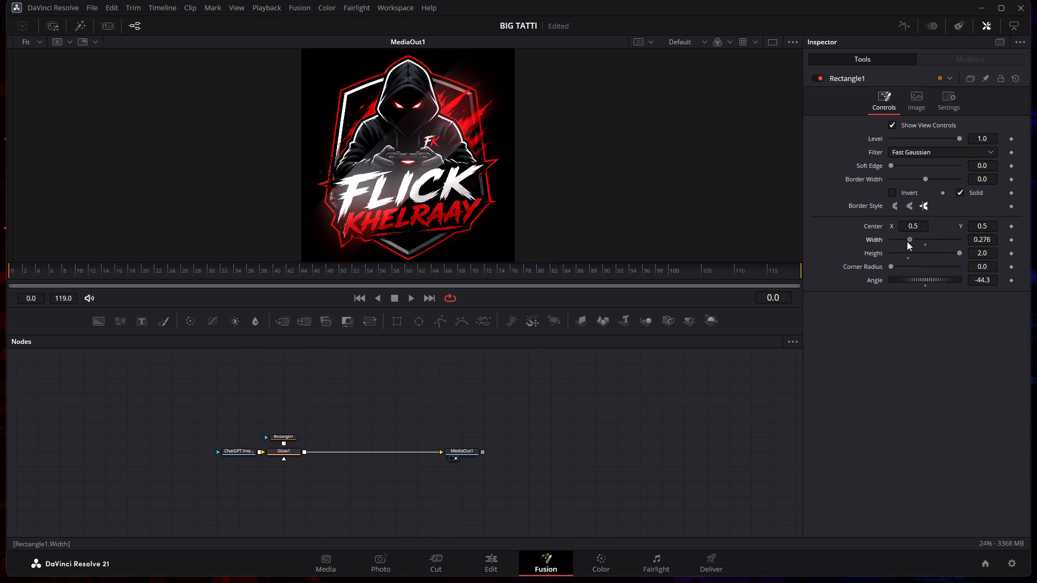
drag(907, 241, 900, 243)
click(923, 279)
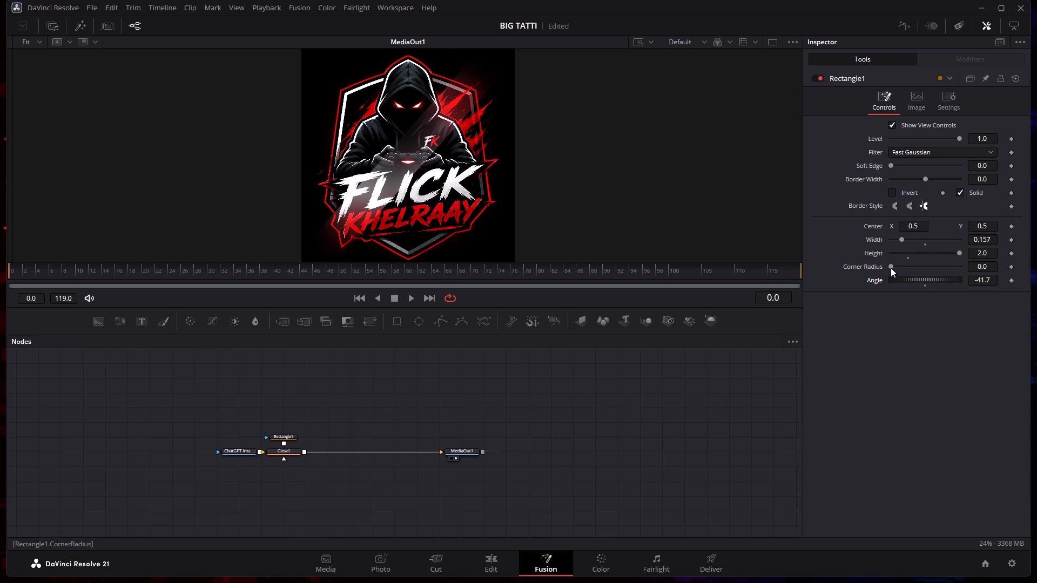
Increase the rectangle mask's border width to about 0.041.
drag(891, 267, 853, 271)
drag(926, 179, 931, 182)
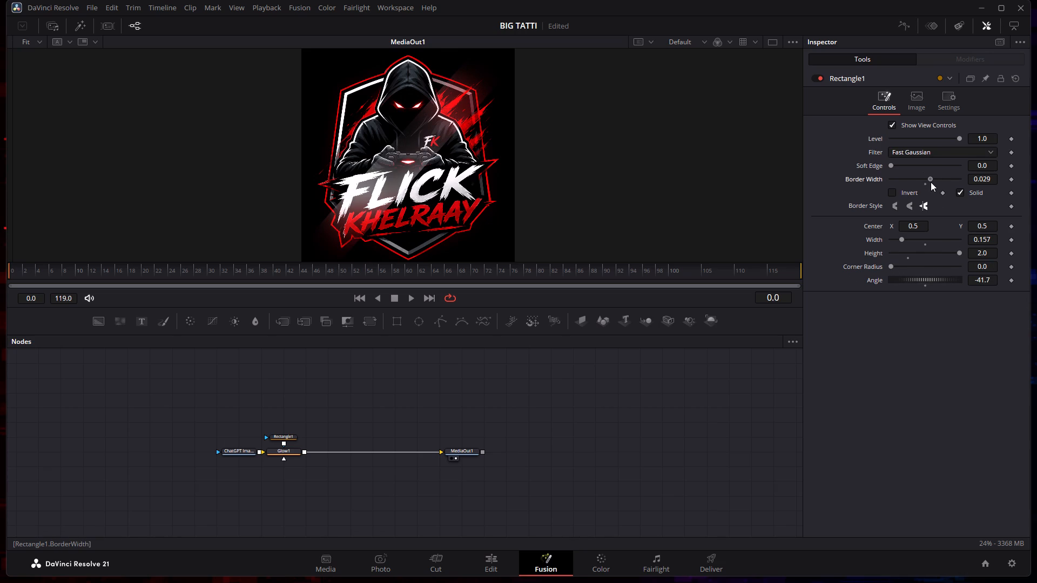
drag(931, 182, 933, 182)
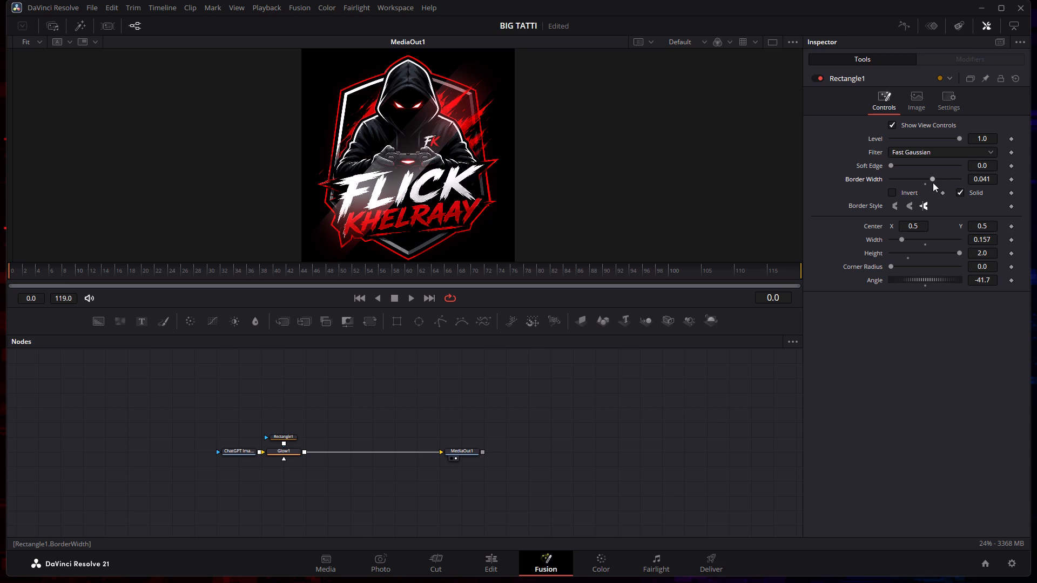
click(440, 139)
Move the rectangle mask off the logo toward the upper left, centring it at about X -0.16, Y 0.69.
click(284, 434)
click(285, 436)
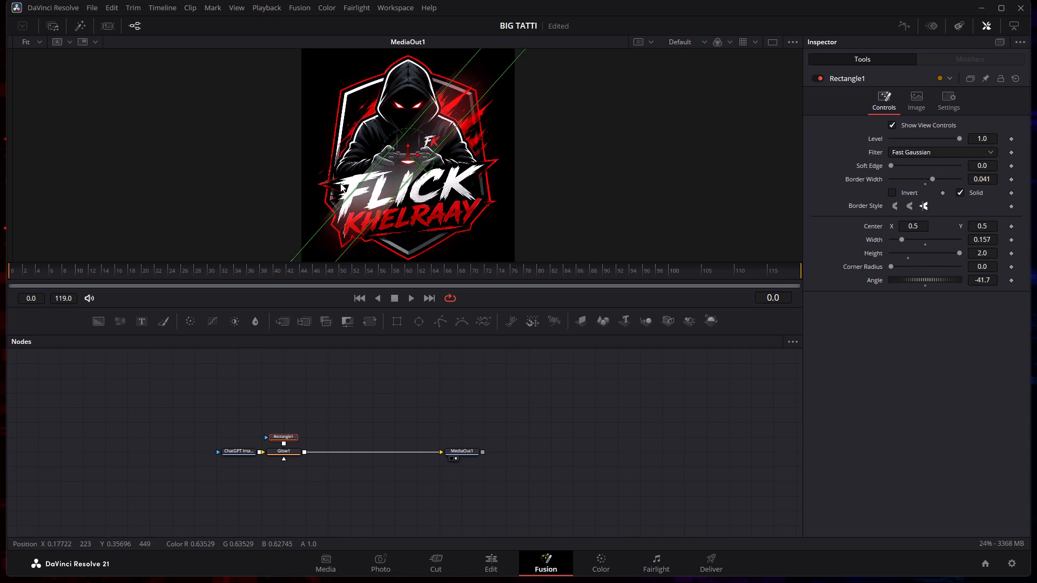
drag(376, 181, 368, 174)
click(396, 173)
click(414, 152)
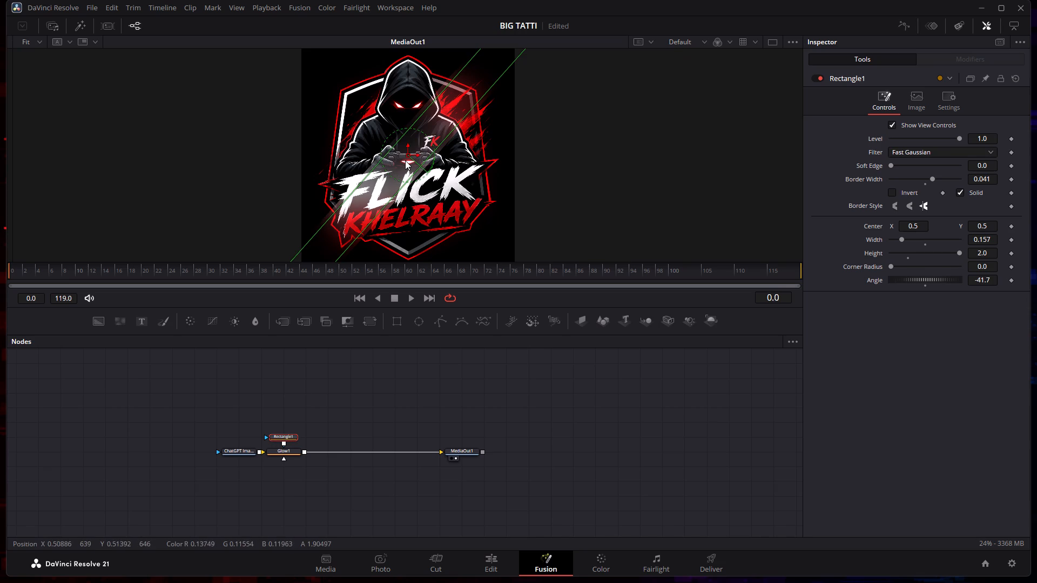
drag(406, 161, 387, 156)
drag(406, 155, 386, 146)
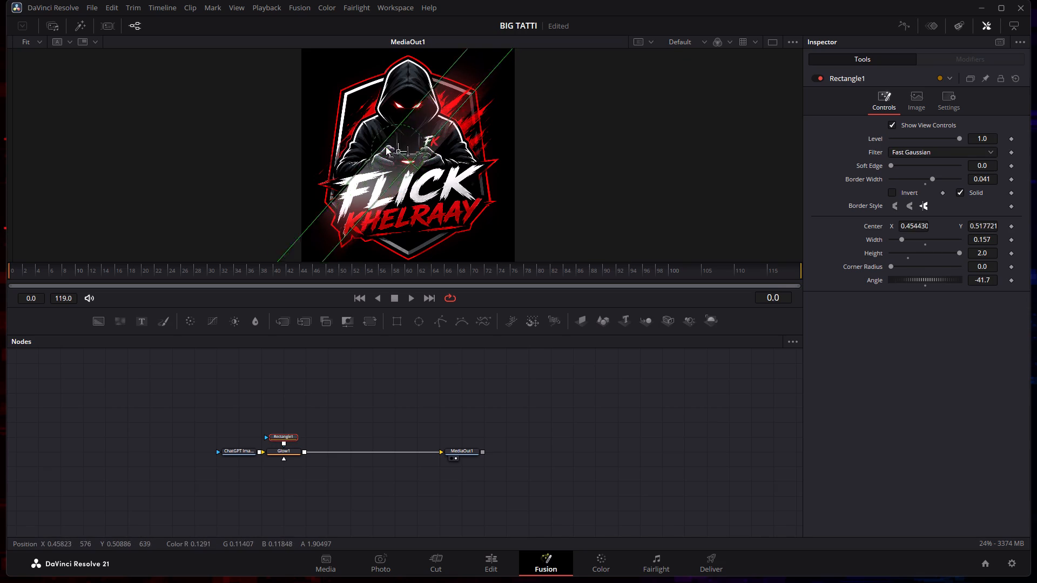
drag(386, 146, 273, 56)
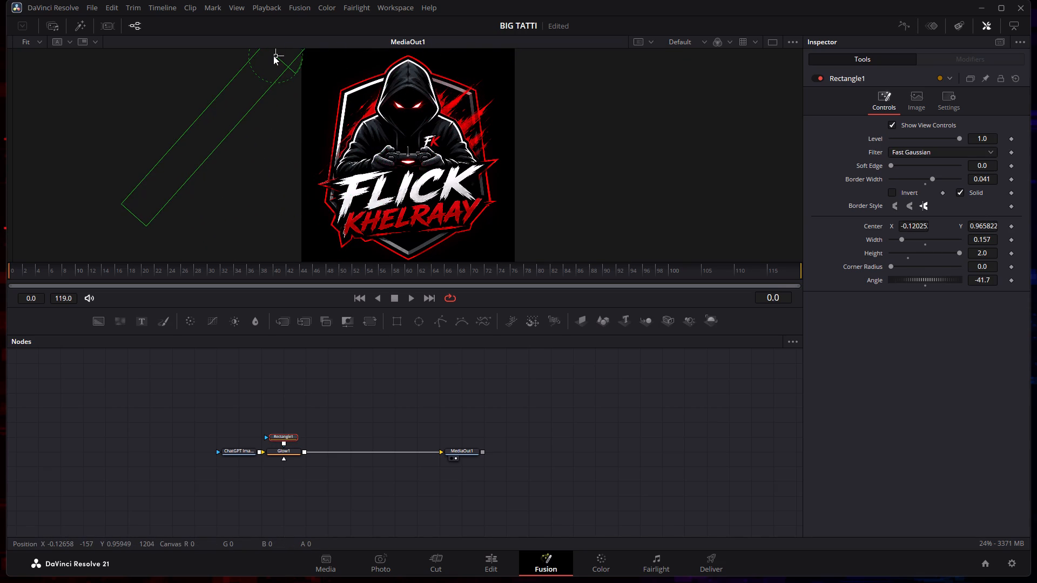
drag(273, 56, 299, 58)
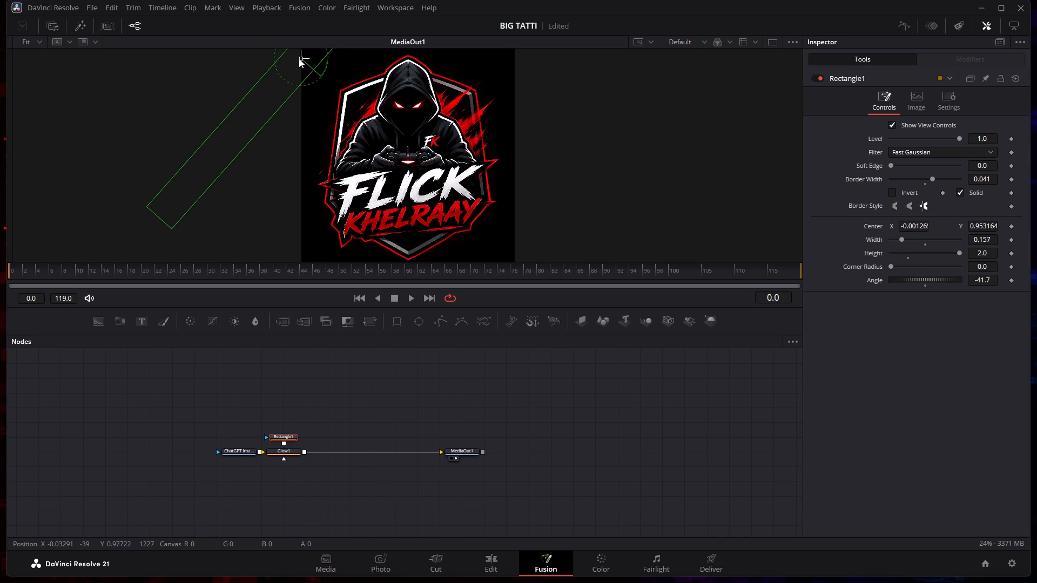
drag(299, 58, 295, 195)
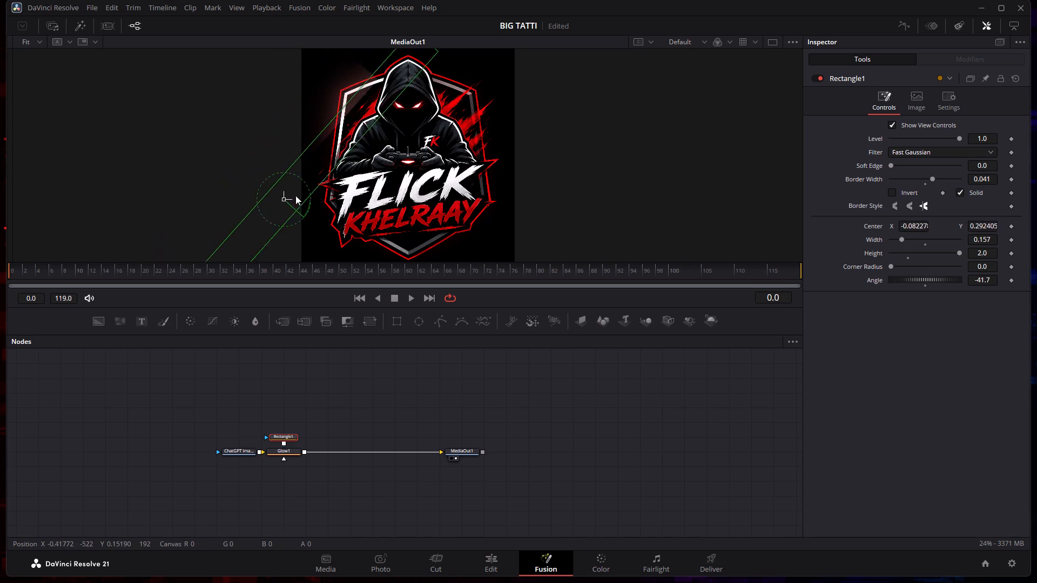
drag(295, 195, 366, 199)
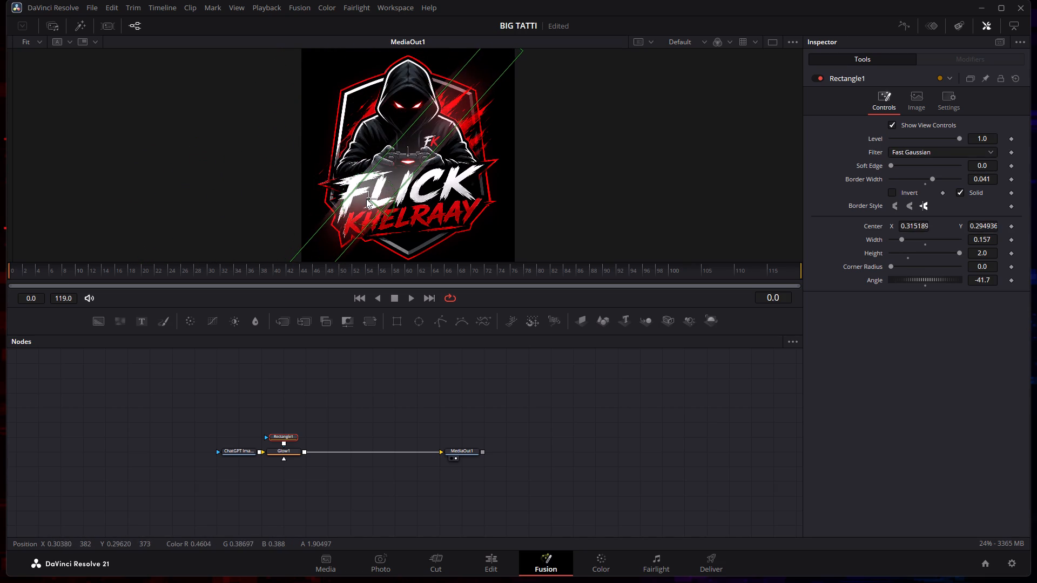
drag(366, 199, 374, 165)
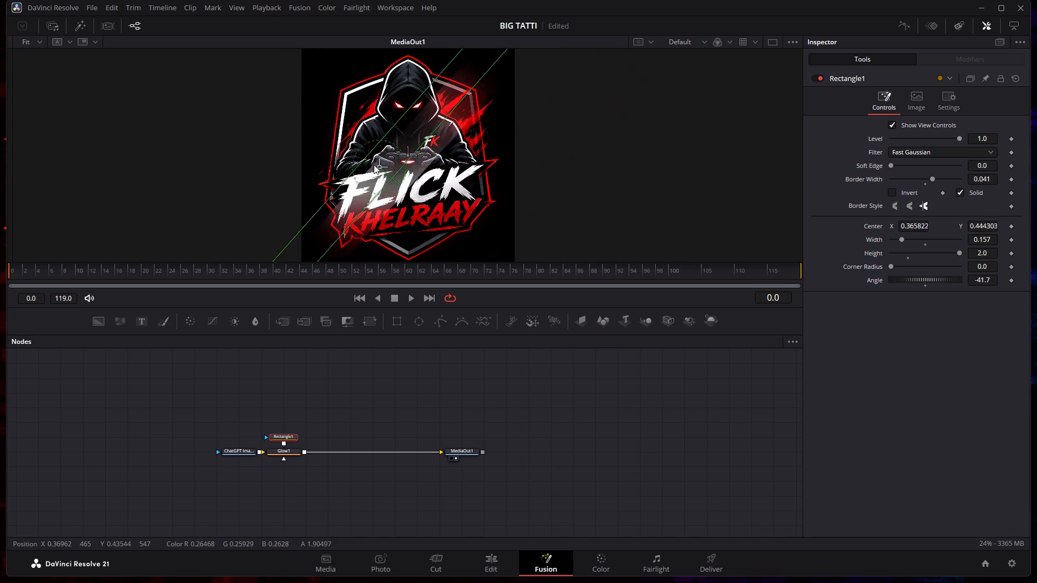
drag(374, 165, 266, 113)
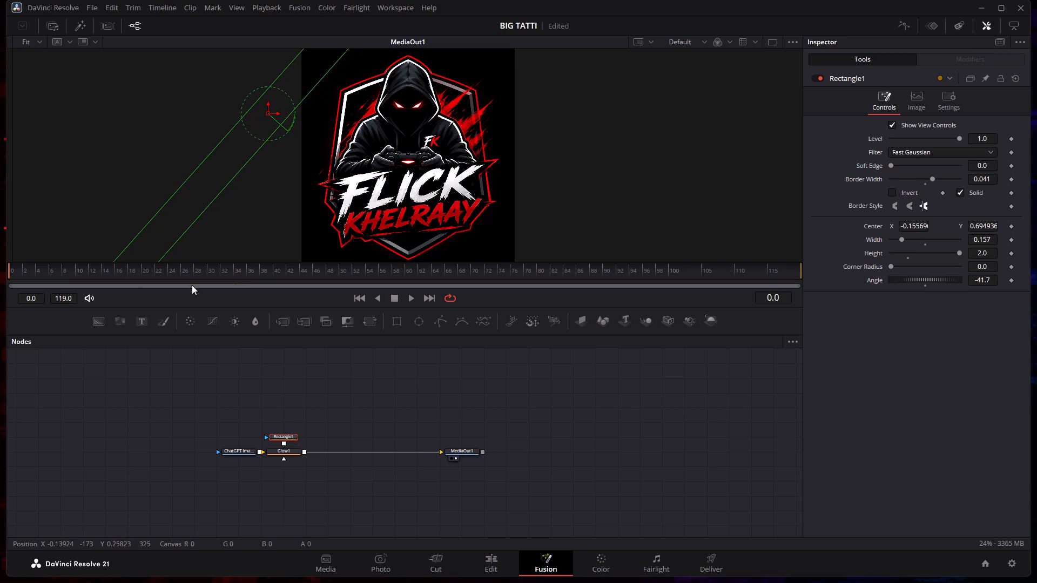
Play the Fusion composition from frame 0 to preview the masked glow.
key(space)
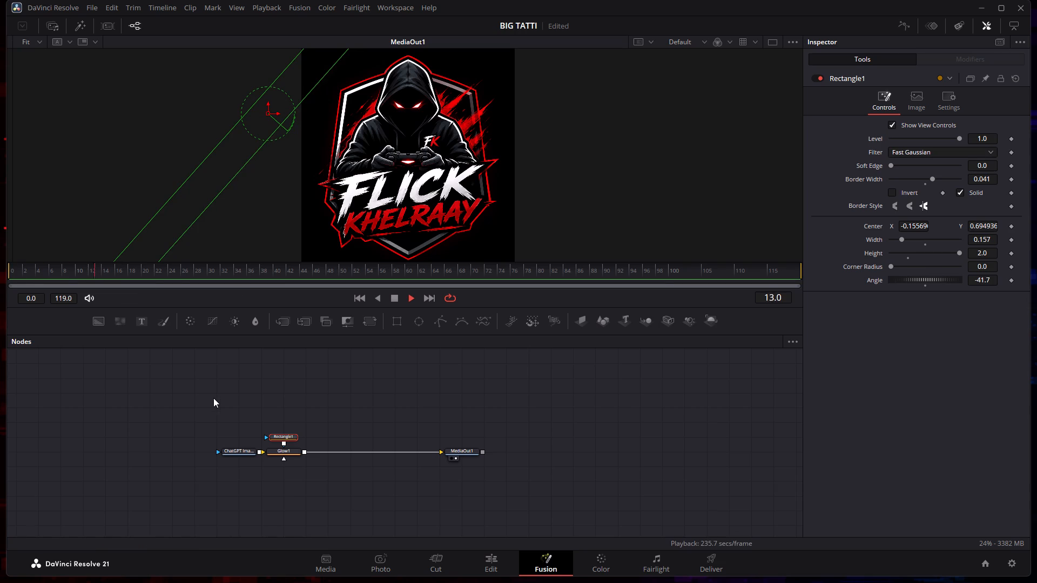
key(space)
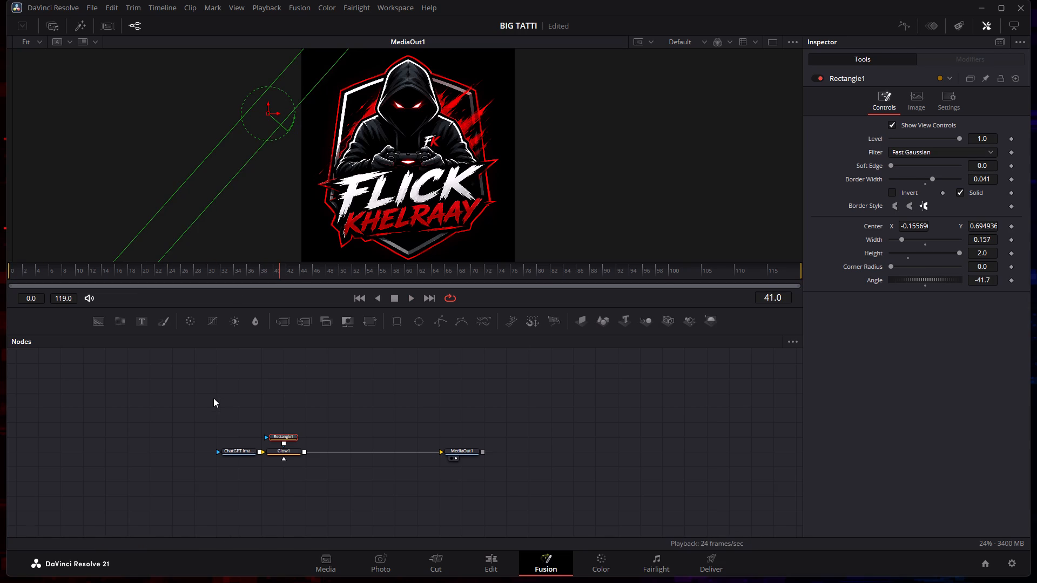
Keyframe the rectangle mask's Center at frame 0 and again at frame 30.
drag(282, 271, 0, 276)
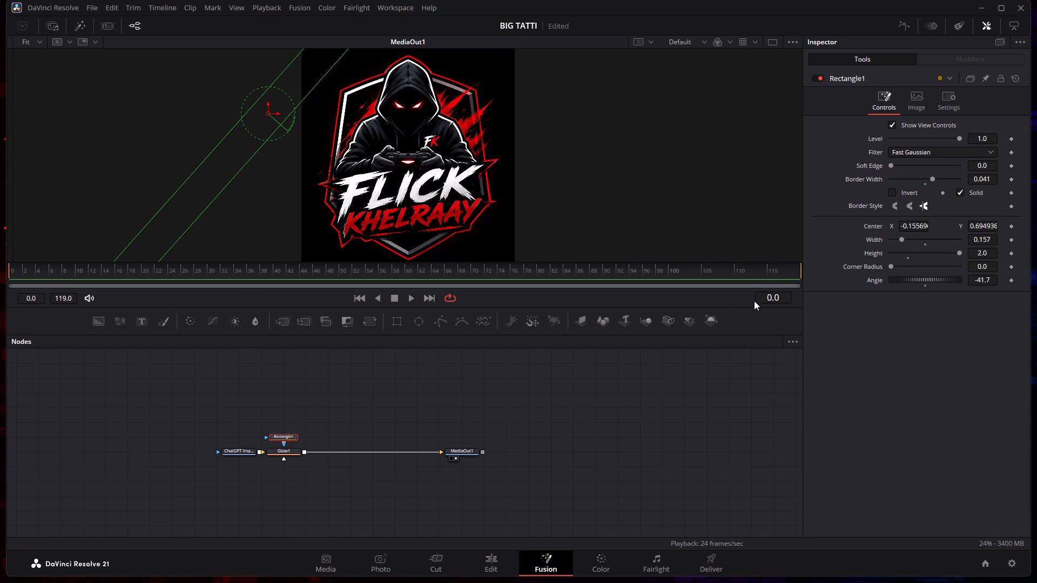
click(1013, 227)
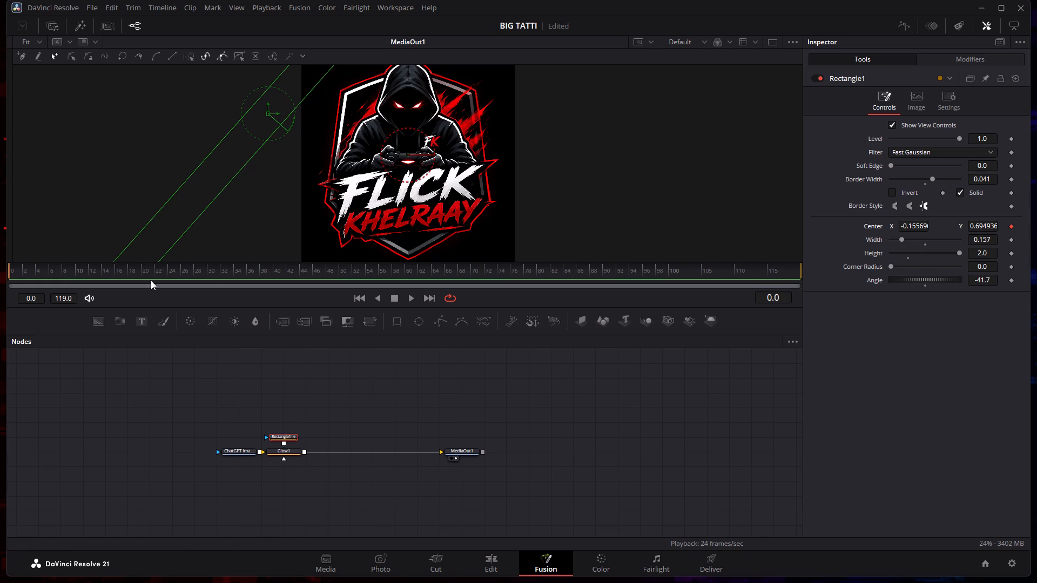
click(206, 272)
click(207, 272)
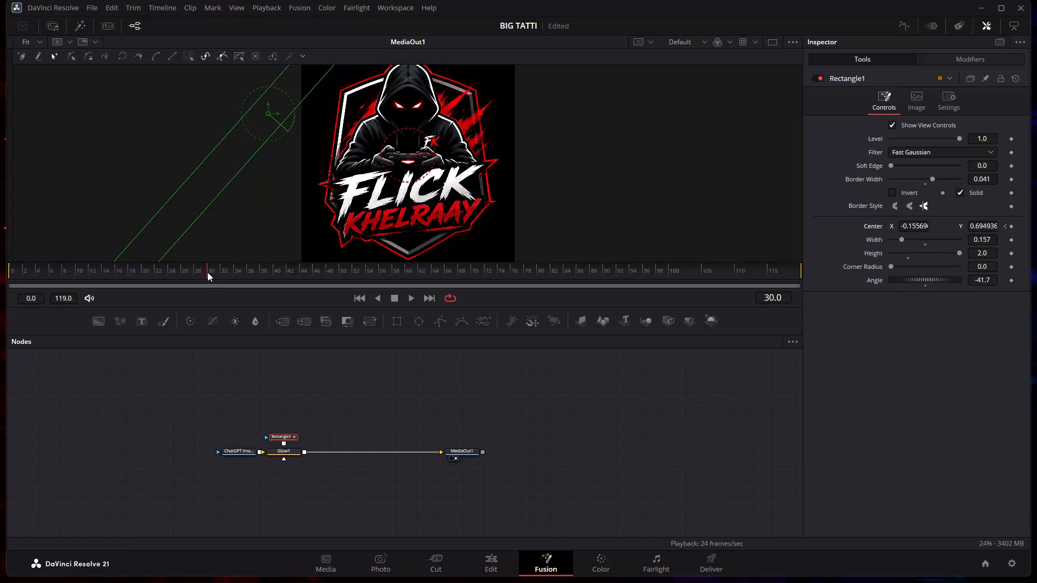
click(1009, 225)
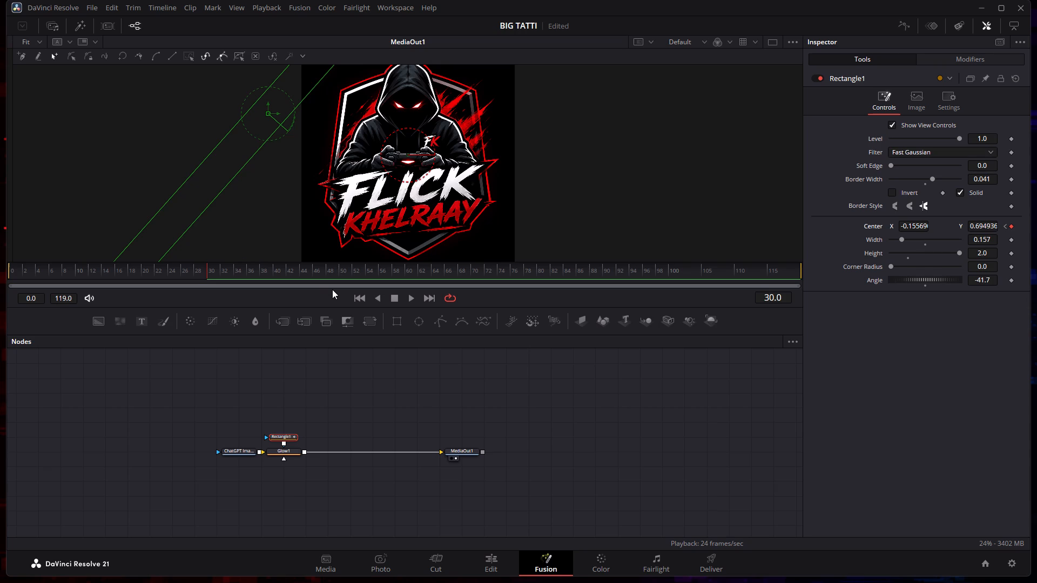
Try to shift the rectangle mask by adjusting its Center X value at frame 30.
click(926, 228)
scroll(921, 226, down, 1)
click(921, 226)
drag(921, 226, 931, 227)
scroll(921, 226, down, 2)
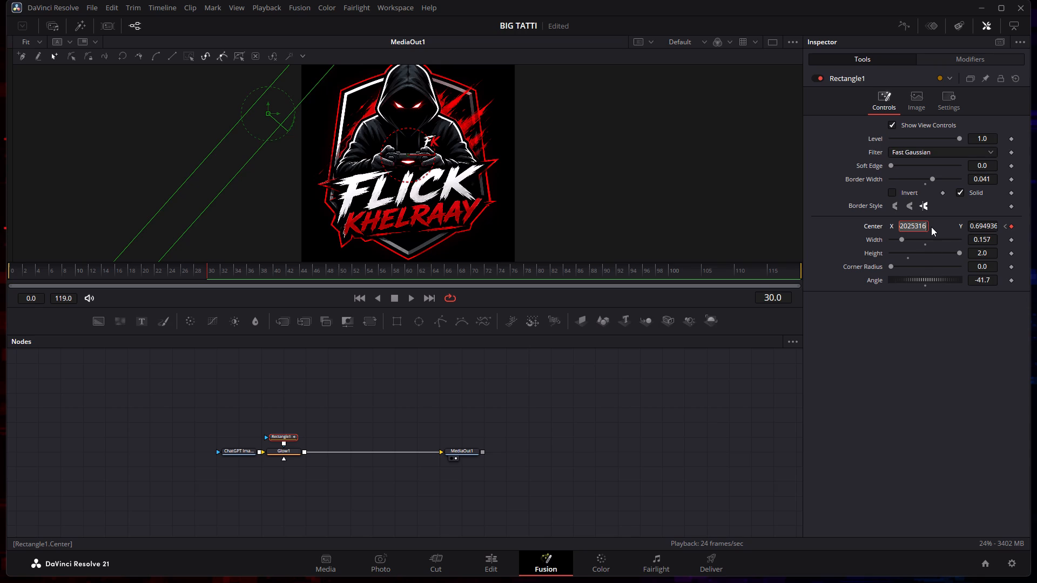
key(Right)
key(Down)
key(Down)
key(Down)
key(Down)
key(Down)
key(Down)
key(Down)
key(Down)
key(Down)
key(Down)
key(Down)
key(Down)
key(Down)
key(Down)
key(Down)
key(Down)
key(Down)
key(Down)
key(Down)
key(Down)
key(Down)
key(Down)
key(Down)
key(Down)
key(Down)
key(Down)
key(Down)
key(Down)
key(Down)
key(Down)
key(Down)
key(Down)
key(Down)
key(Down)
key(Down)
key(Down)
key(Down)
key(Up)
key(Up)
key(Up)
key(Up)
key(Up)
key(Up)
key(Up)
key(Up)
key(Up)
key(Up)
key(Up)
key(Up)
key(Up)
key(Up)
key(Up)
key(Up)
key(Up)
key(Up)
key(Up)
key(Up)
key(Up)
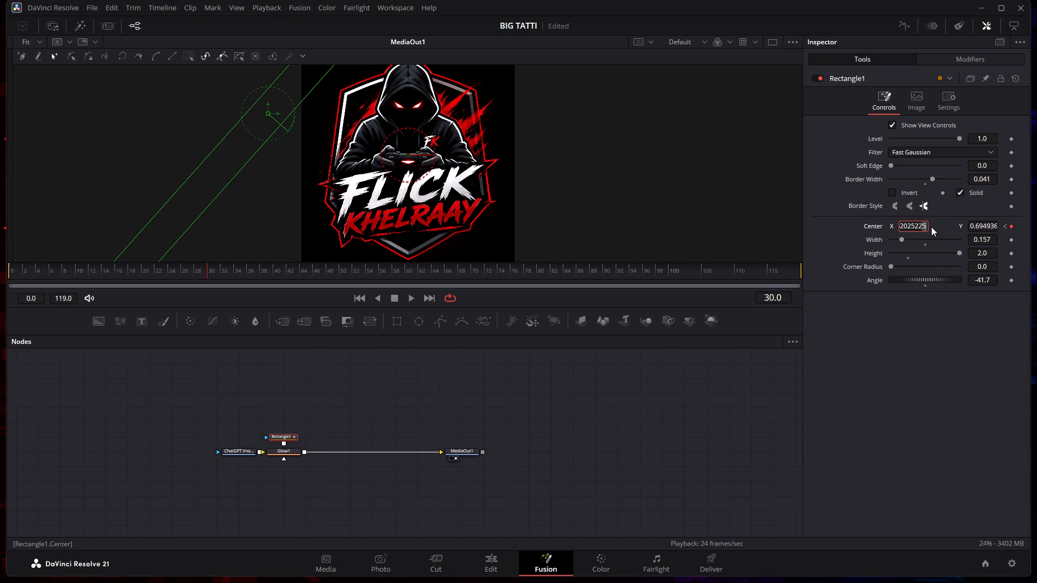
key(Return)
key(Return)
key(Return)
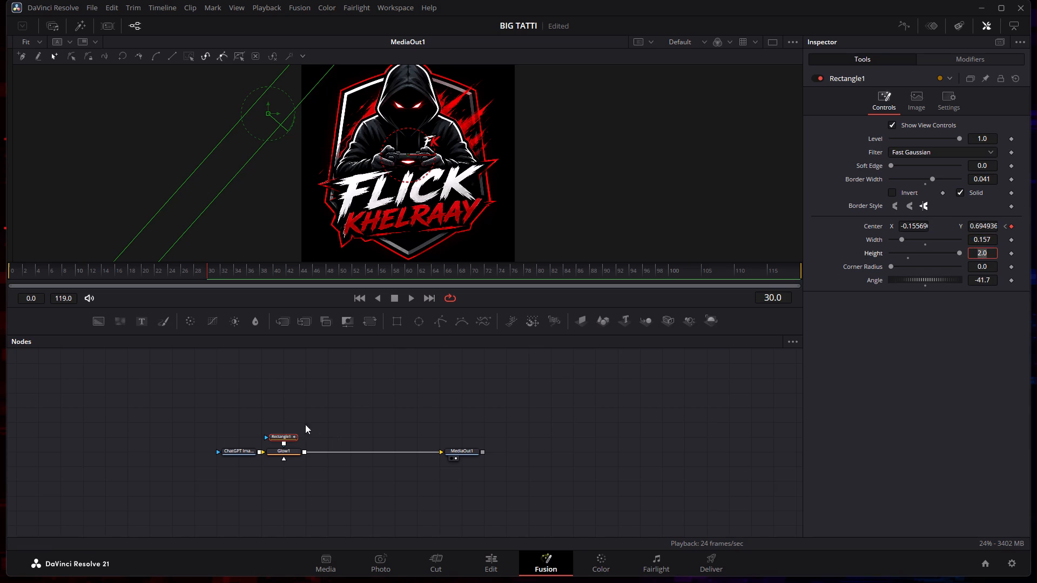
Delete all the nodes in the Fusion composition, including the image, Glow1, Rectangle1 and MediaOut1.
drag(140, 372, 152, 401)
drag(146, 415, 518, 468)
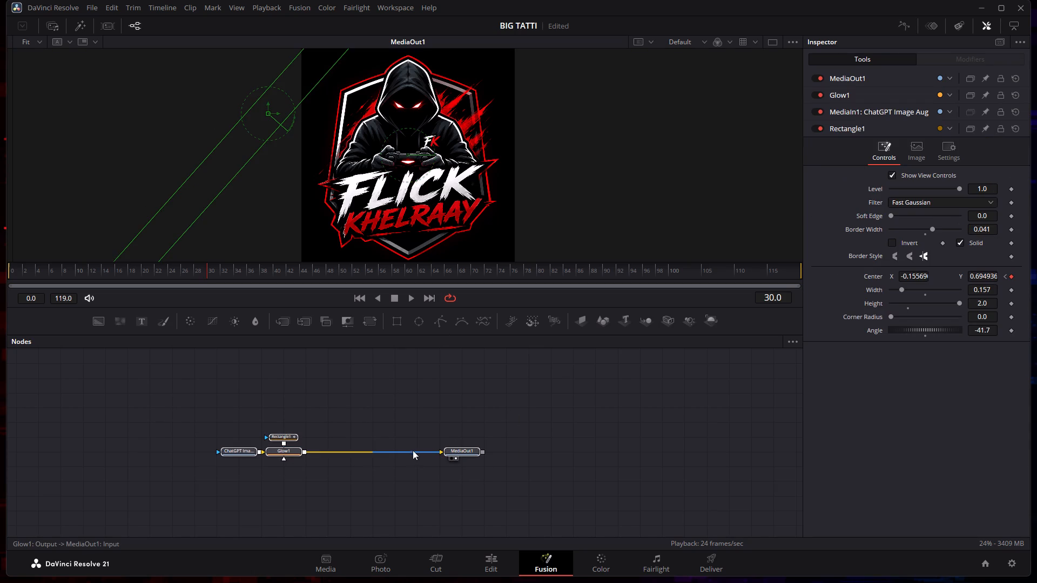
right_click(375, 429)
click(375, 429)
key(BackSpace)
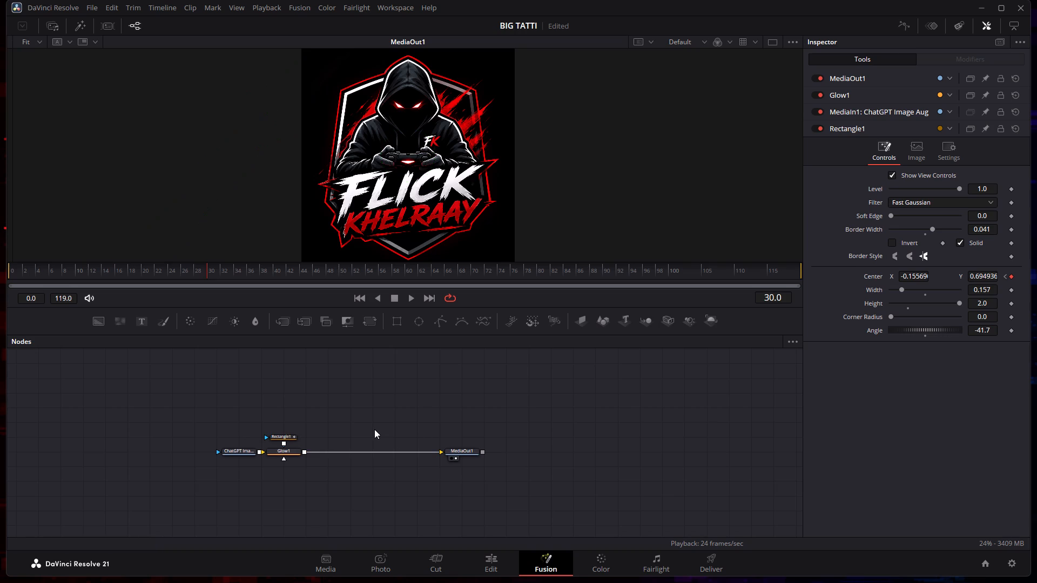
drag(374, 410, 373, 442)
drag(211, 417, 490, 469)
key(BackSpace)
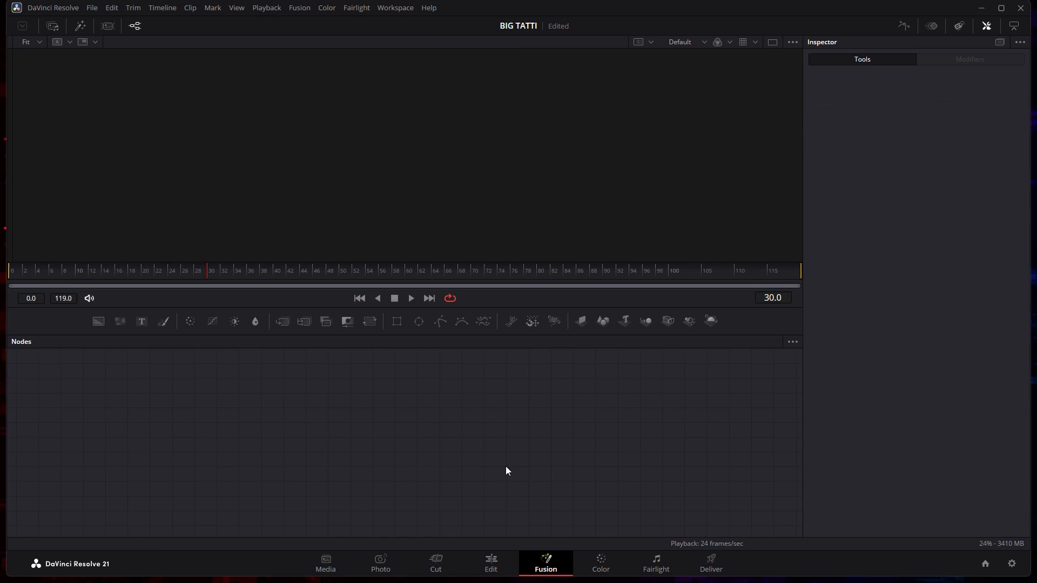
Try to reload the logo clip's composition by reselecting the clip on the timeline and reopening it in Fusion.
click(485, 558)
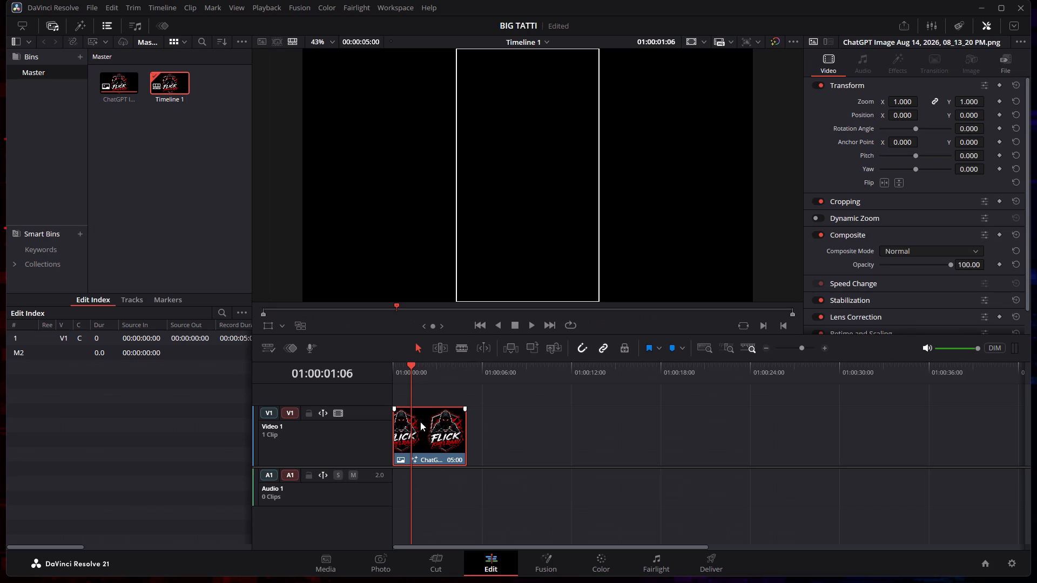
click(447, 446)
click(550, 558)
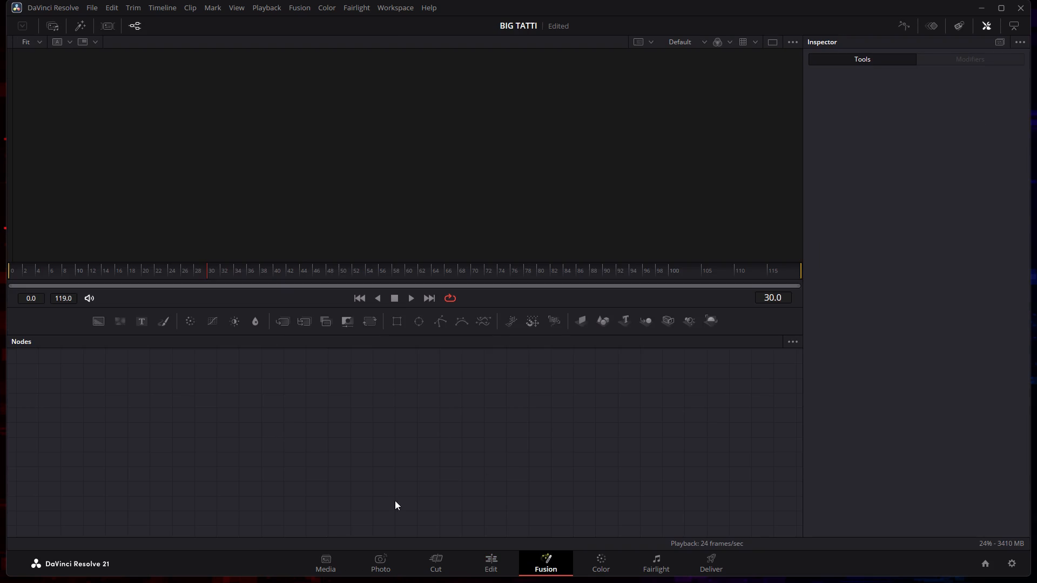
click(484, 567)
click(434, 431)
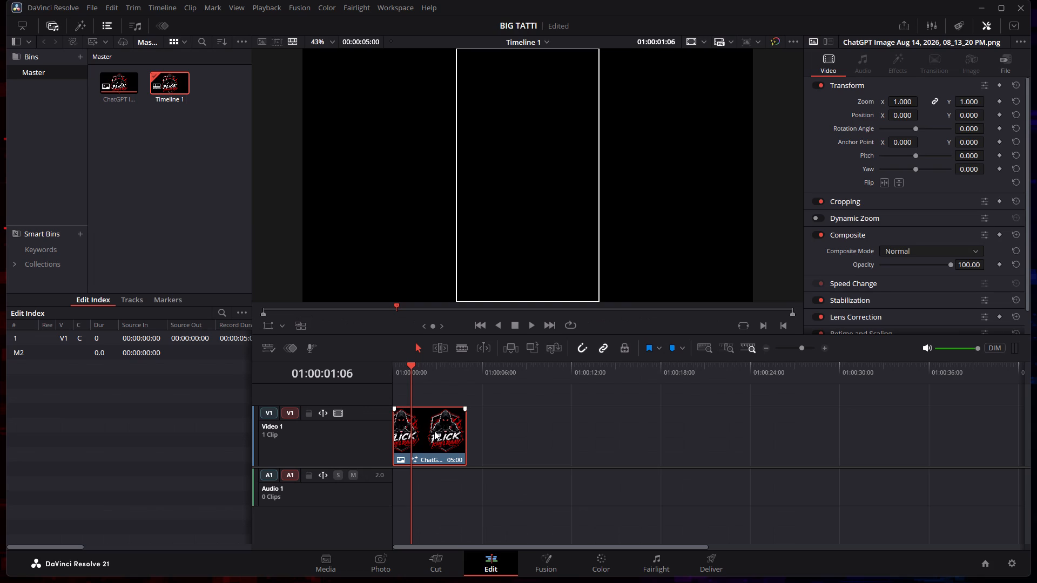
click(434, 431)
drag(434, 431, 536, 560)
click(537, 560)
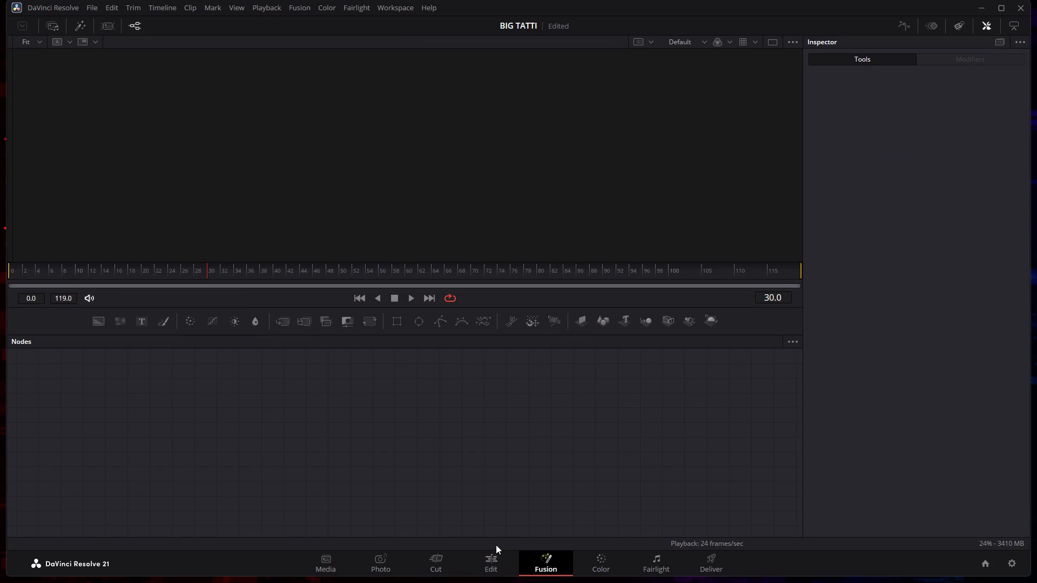
Delete the logo image clip from the Video 1 track on the Edit page.
click(497, 550)
click(497, 558)
right_click(439, 450)
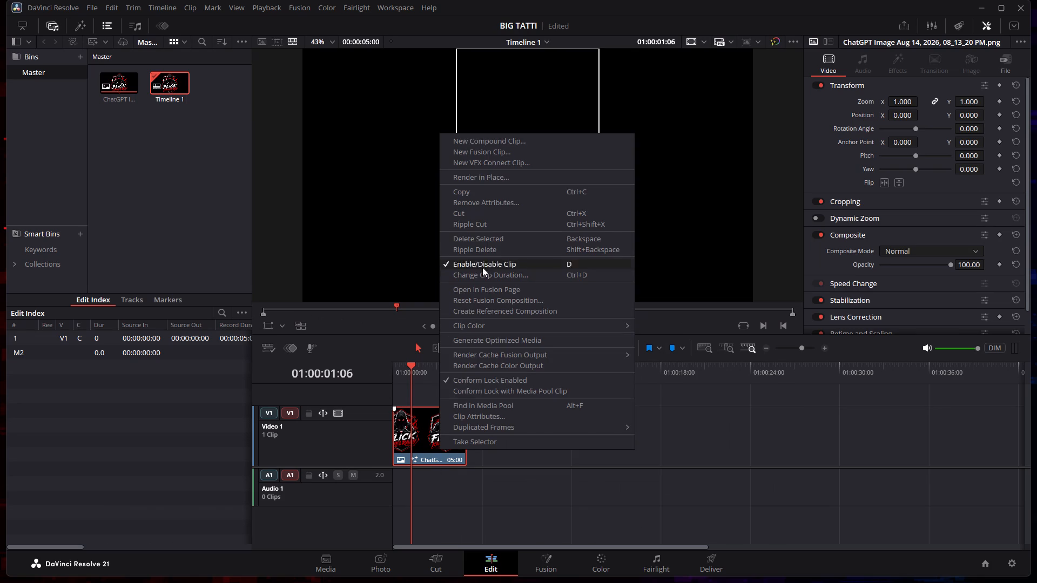
click(479, 238)
Place the ChatGPT logo image from the media pool on Video 1 at the timeline start, with the playhead at 01:00:00:00.
drag(410, 364, 393, 363)
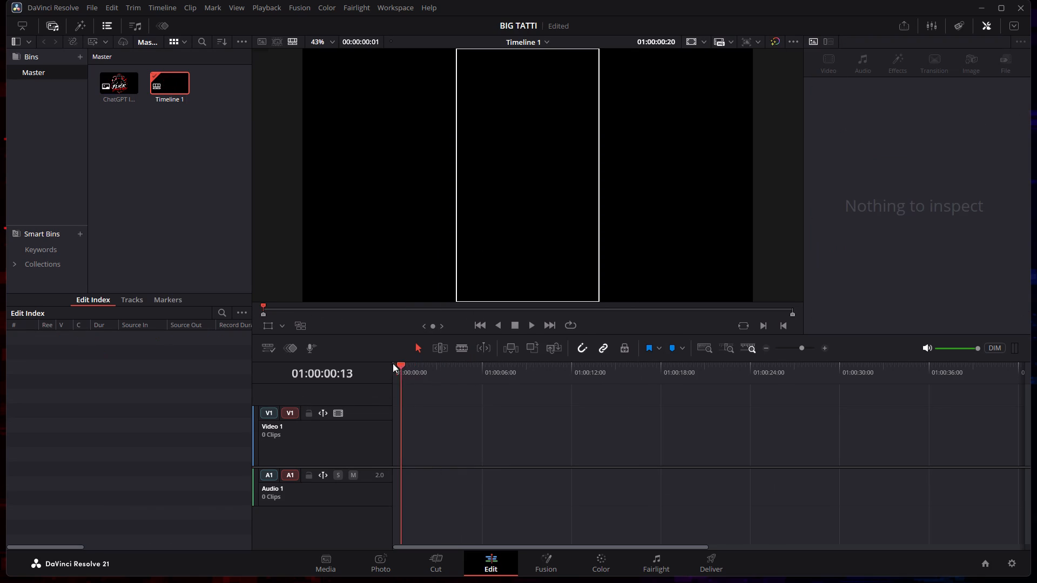
drag(393, 363, 385, 363)
drag(126, 85, 435, 437)
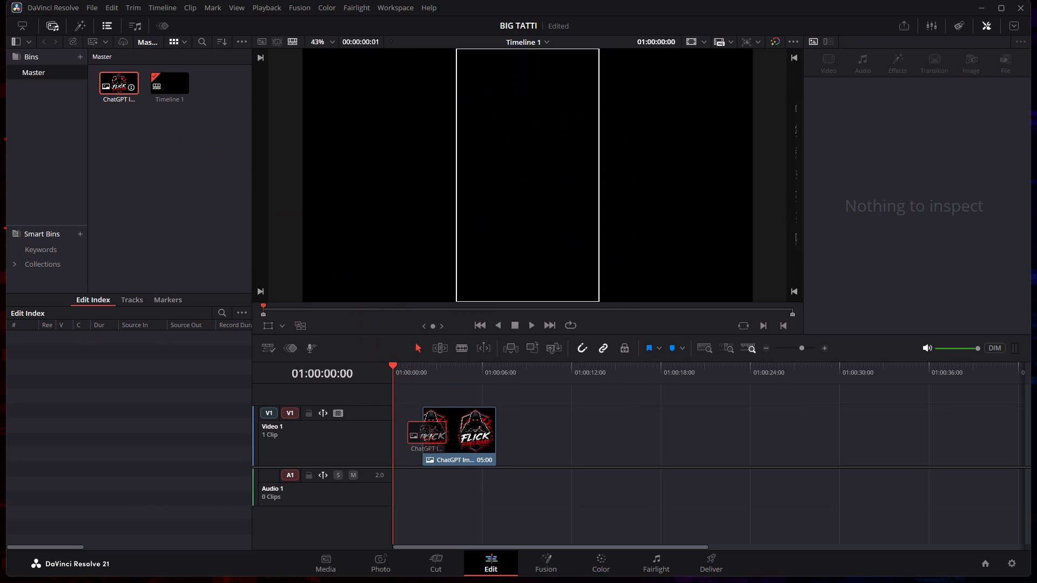
drag(435, 437, 395, 443)
Open the new logo clip in Fusion and move the MediaOut1 node farther away from the image node.
click(541, 569)
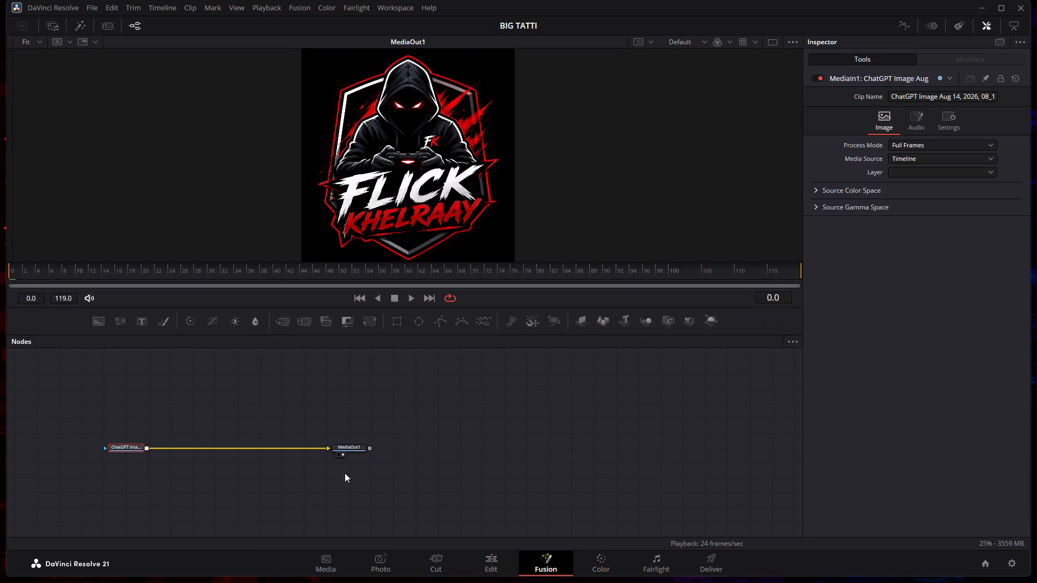
drag(352, 448, 588, 450)
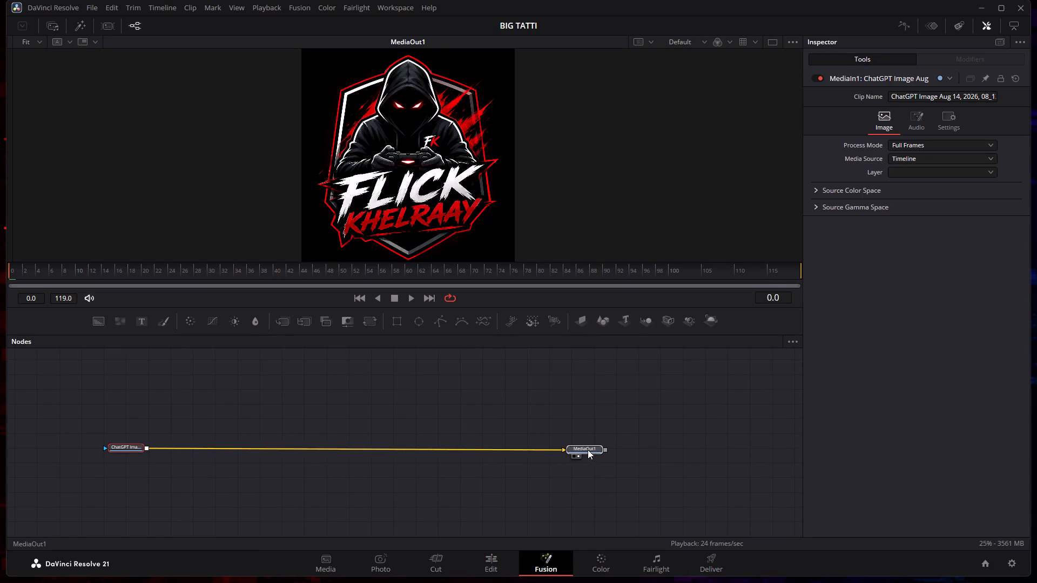
drag(588, 450, 589, 449)
click(699, 404)
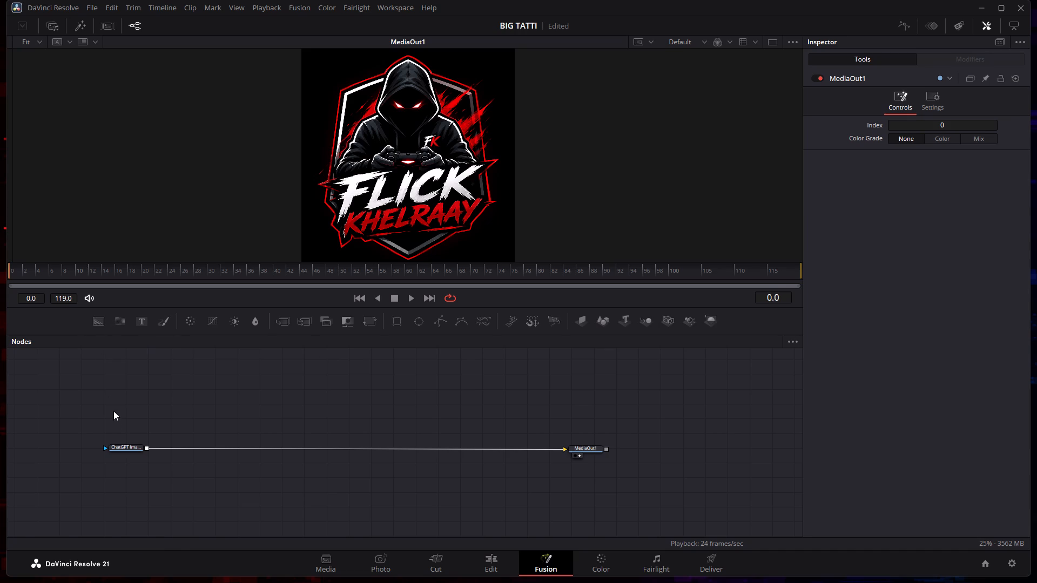
Add a Glow (Glo) node directly after the logo image node.
click(129, 445)
right_click(129, 445)
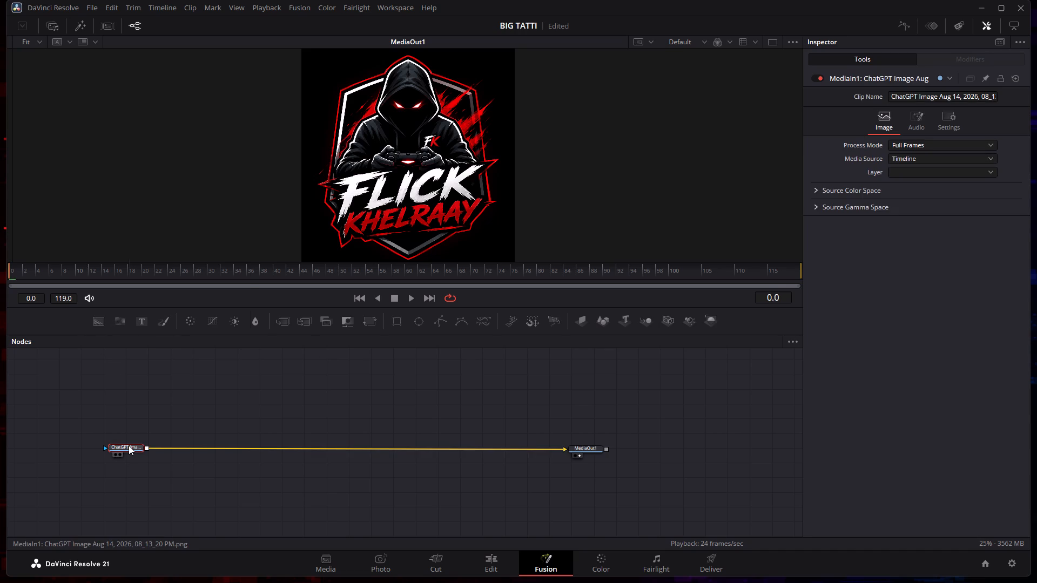
click(98, 405)
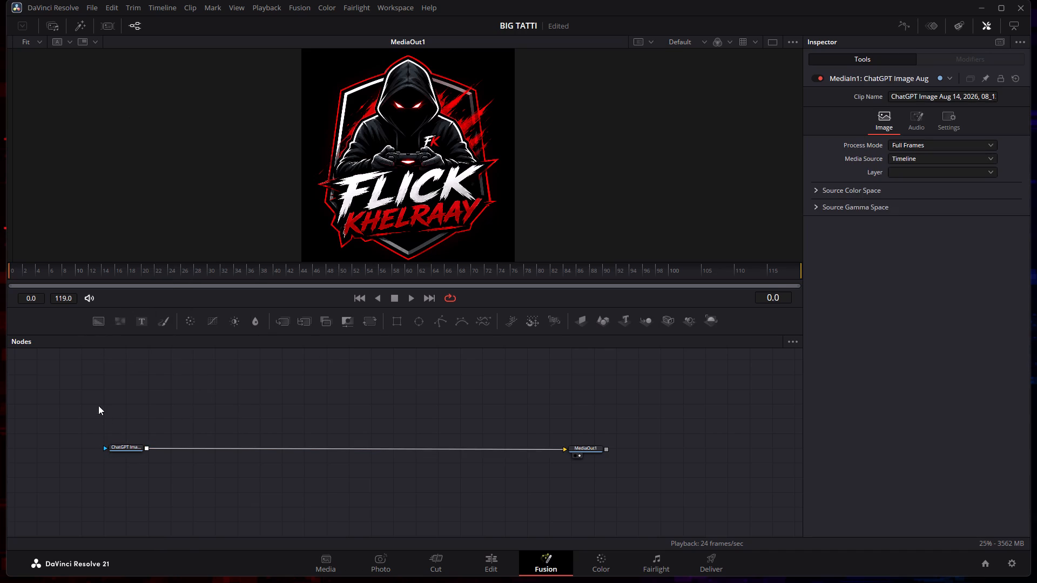
click(131, 449)
key(ctrl+space)
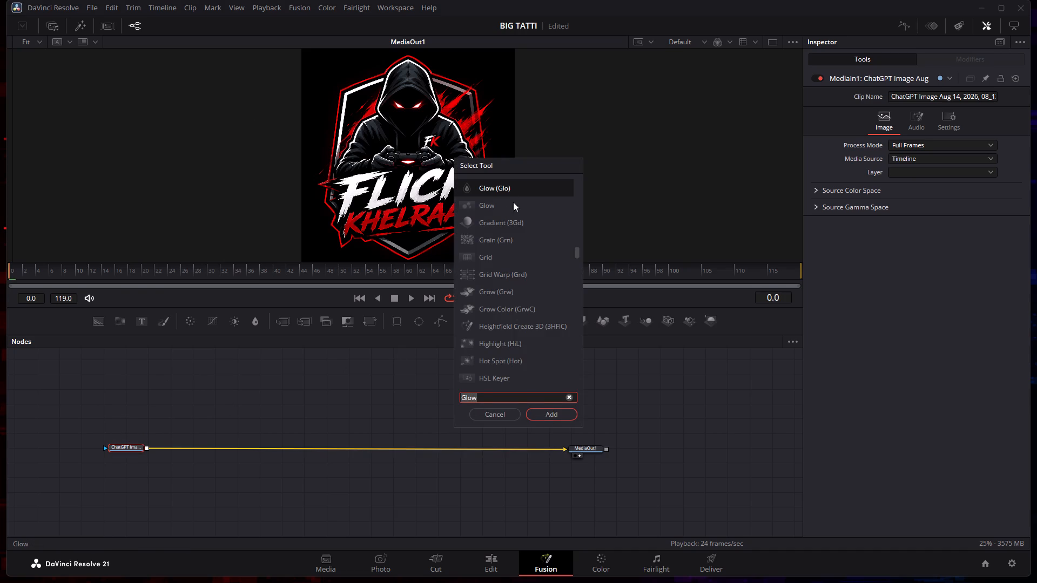
click(528, 191)
click(548, 413)
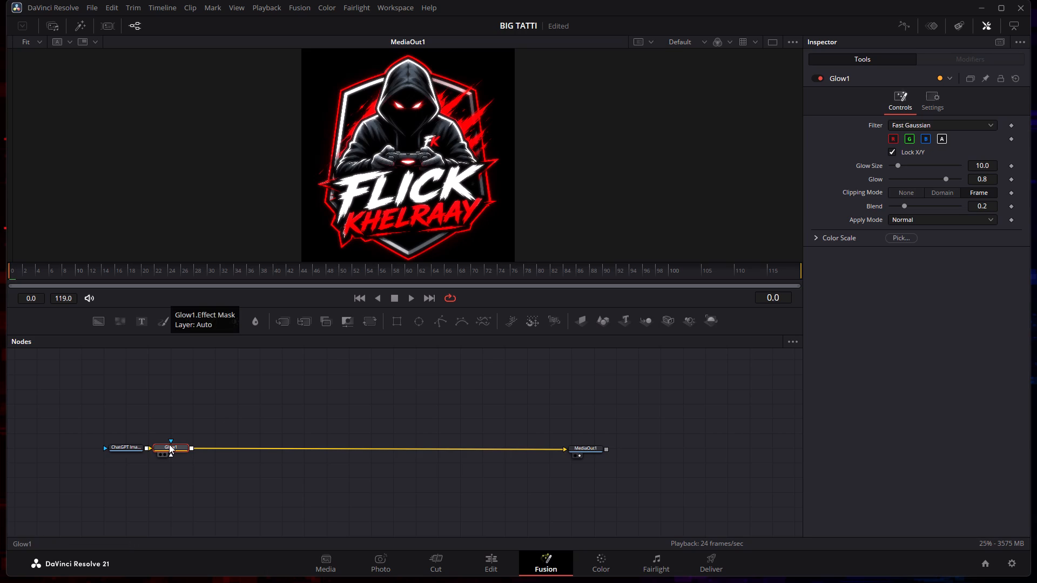
Add a Rectangle mask node above Glow1, connect it to the glow's effect mask input, and align it over the glow.
drag(398, 318, 333, 343)
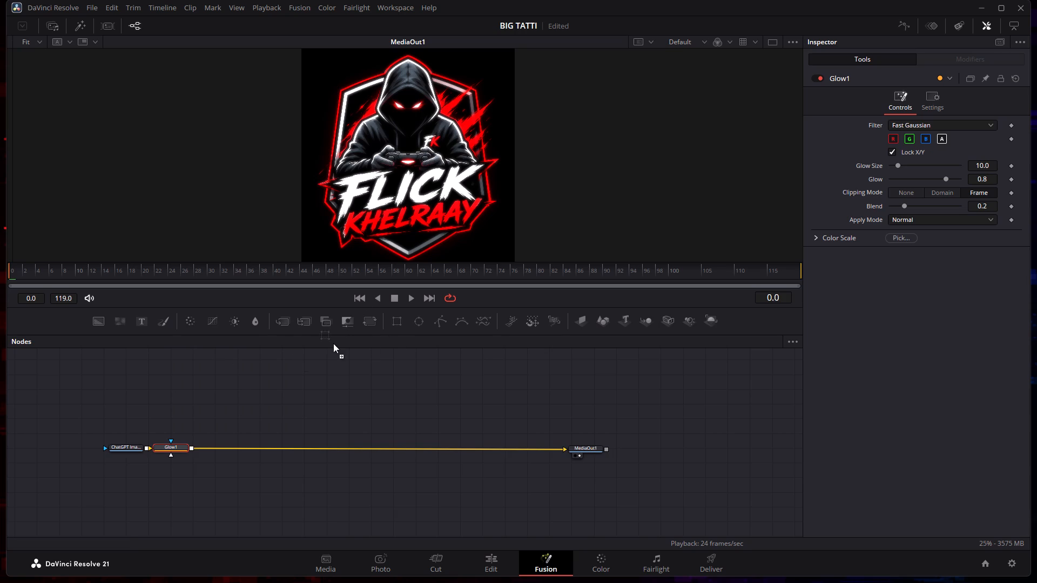
drag(333, 343, 175, 415)
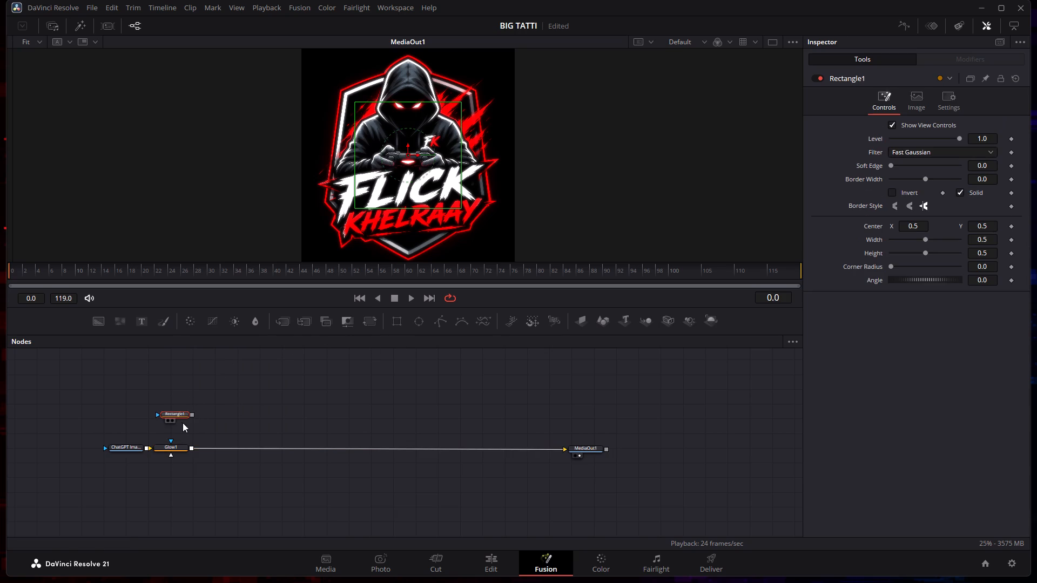
drag(171, 440, 174, 418)
drag(174, 418, 178, 413)
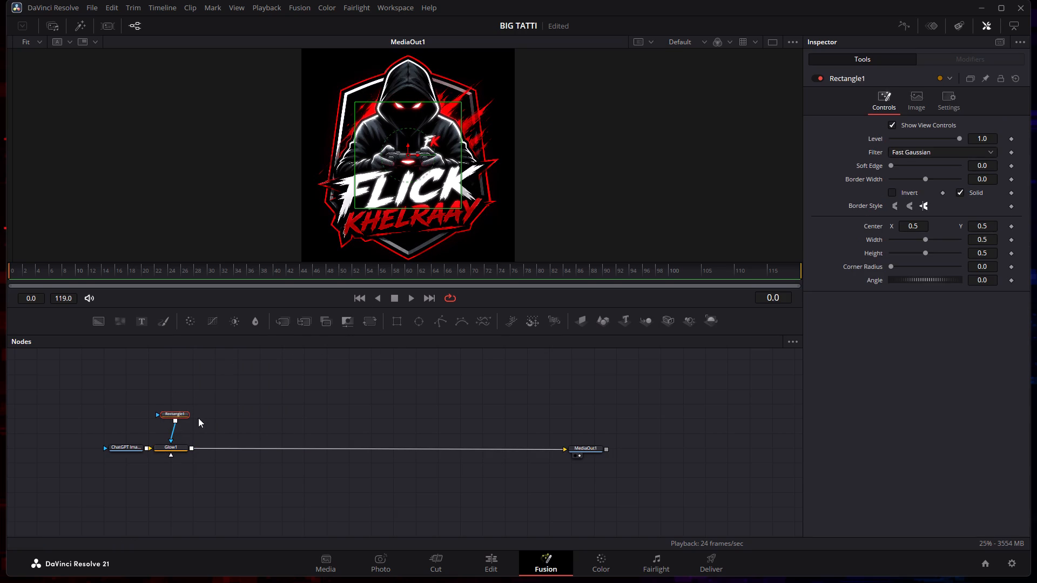
click(176, 412)
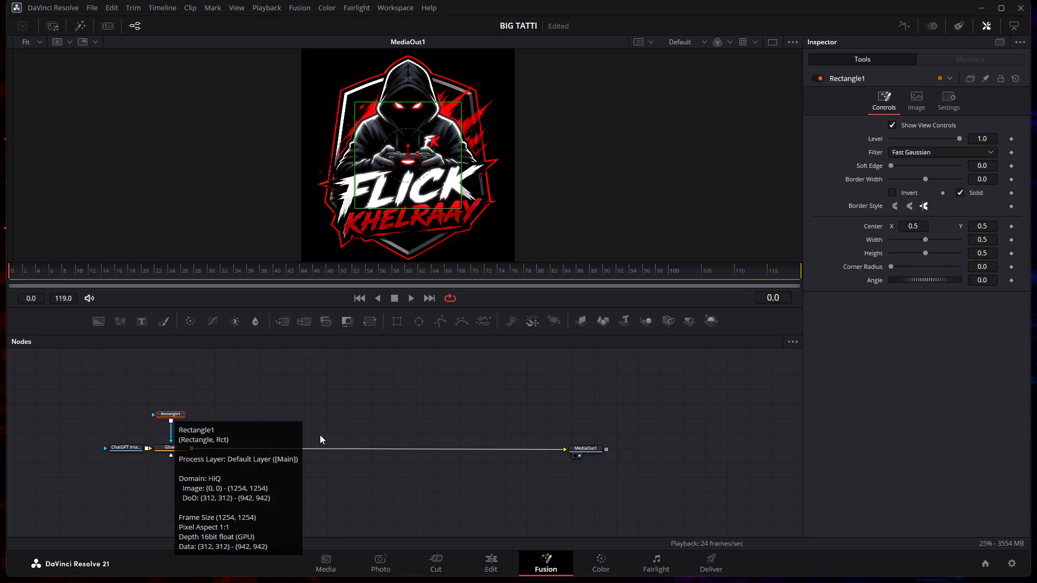
click(331, 404)
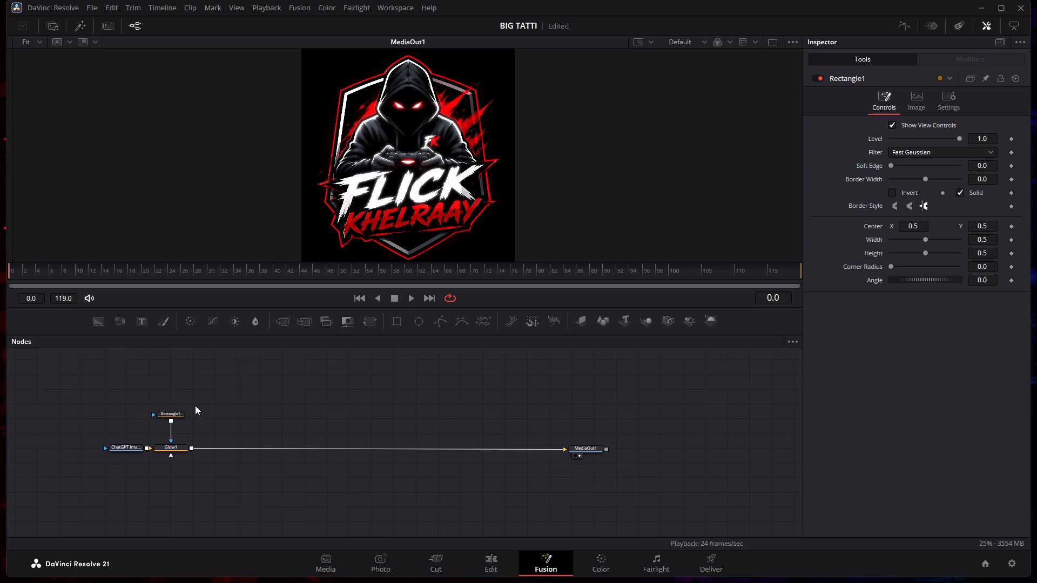
Narrow the Rectangle1 mask to a width of about 0.18.
click(178, 415)
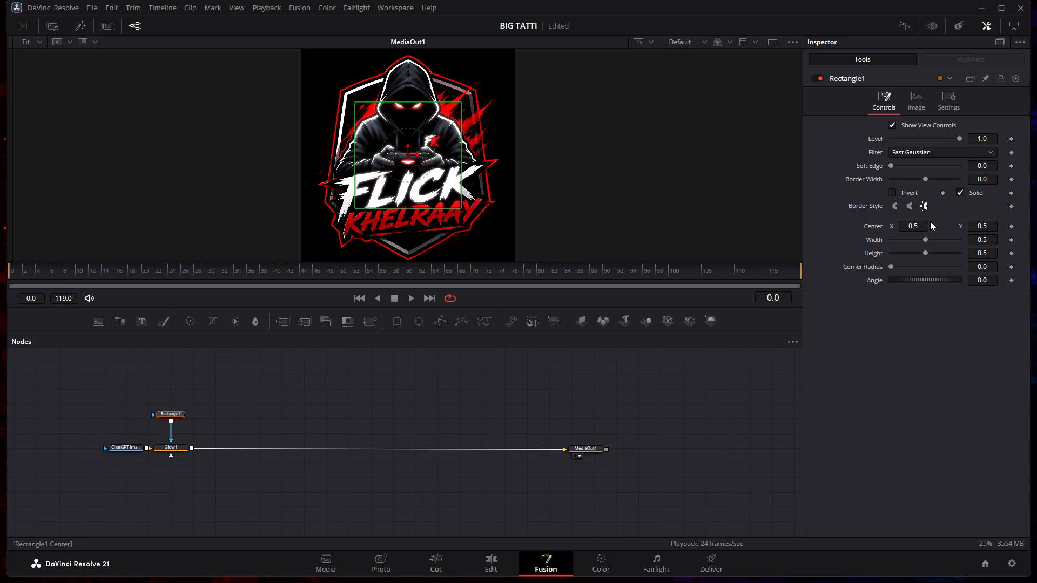
drag(927, 238, 926, 238)
drag(926, 238, 914, 239)
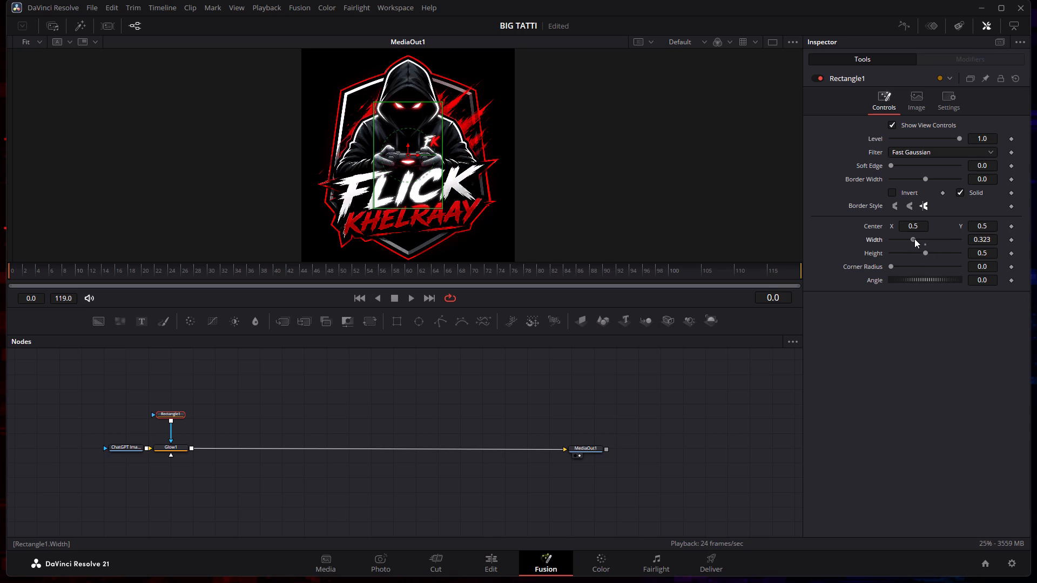
drag(914, 239, 905, 239)
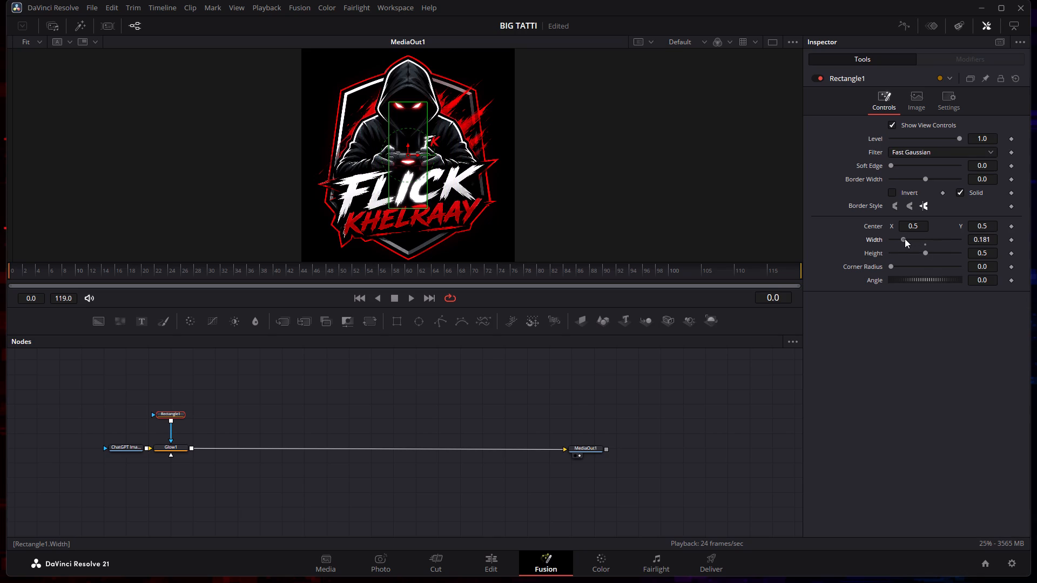
drag(905, 239, 901, 240)
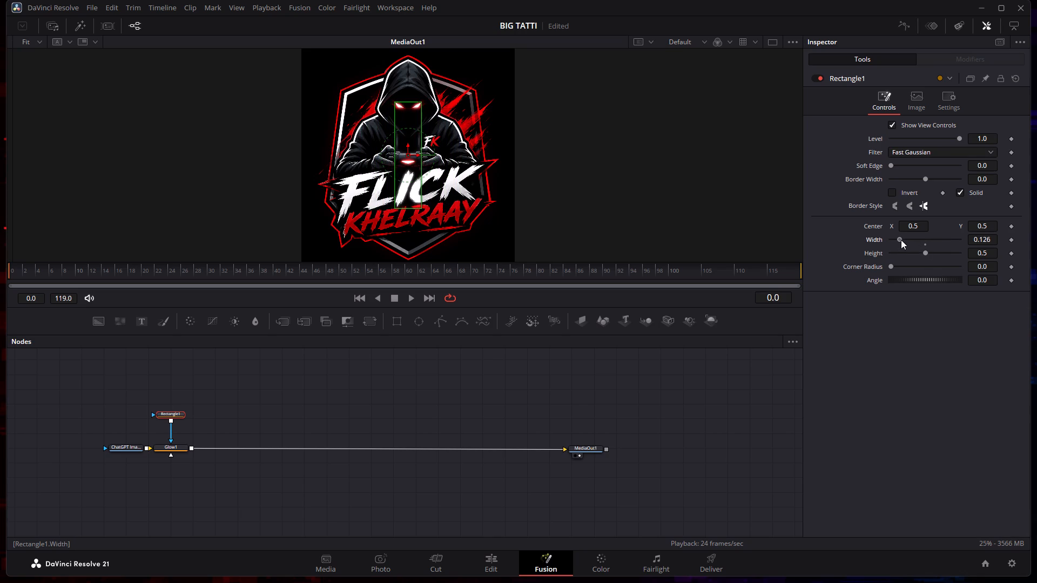
drag(901, 240, 905, 241)
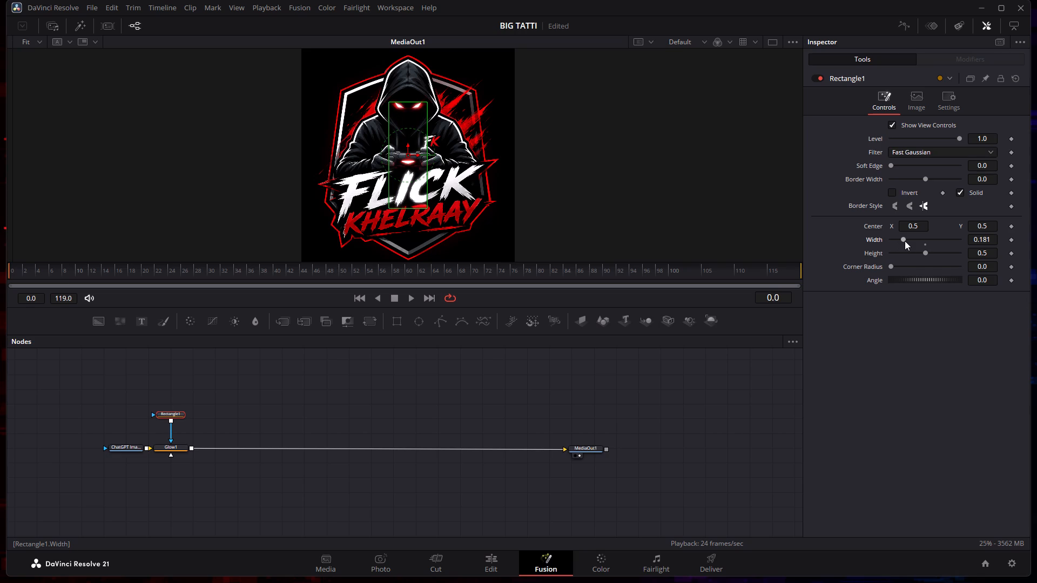
Set the Rectangle1 mask's height to 2.0 so it extends past the image's upper and lower edges.
drag(928, 252, 982, 255)
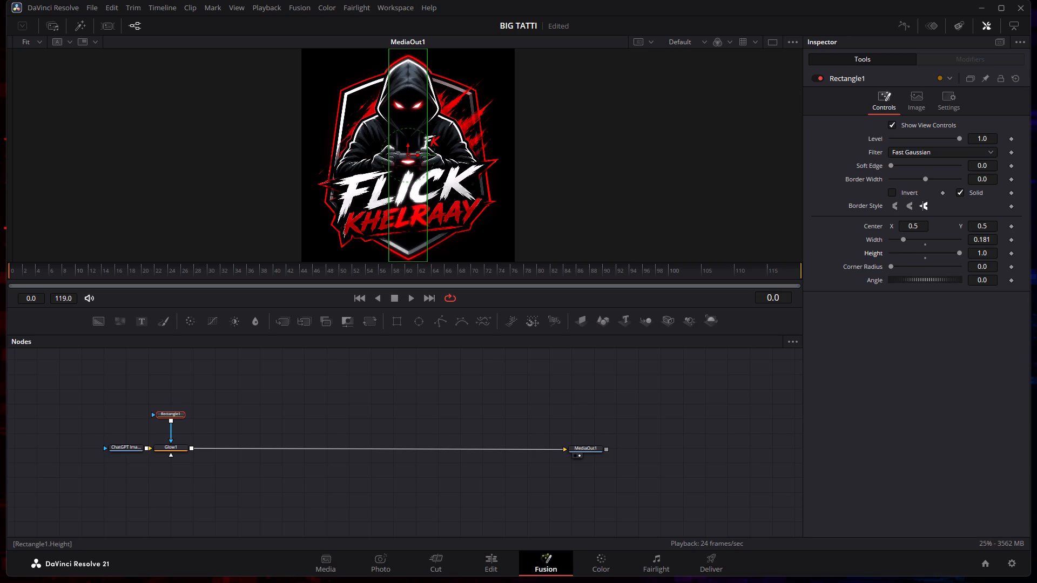
click(992, 255)
key(BackSpace)
key(BackSpace)
key(BackSpace)
key(2)
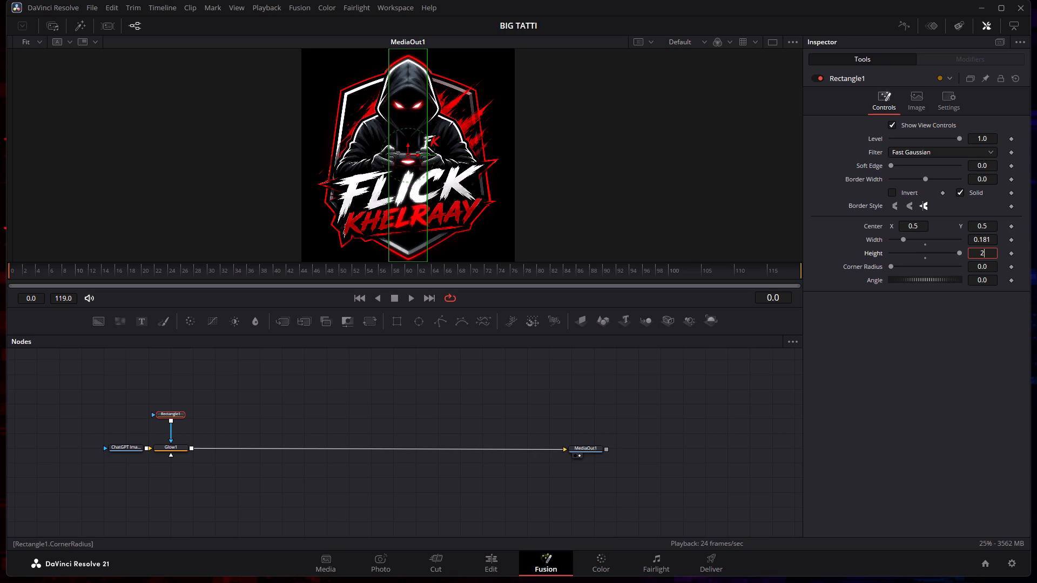
key(Return)
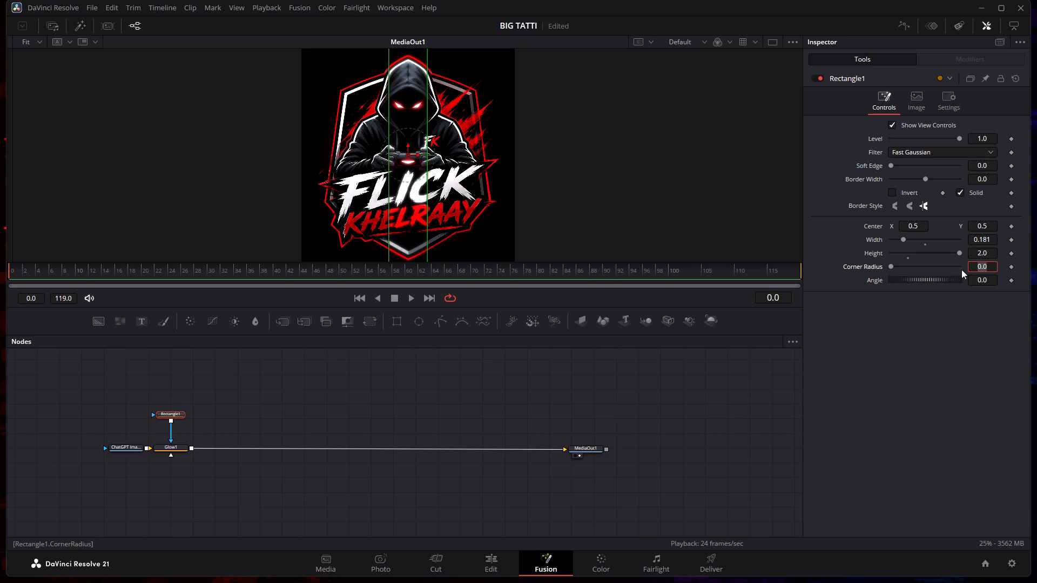
Rotate the Rectangle1 mask to an angle of about -36.5 so it lies diagonally across the logo.
click(918, 282)
drag(918, 281, 916, 282)
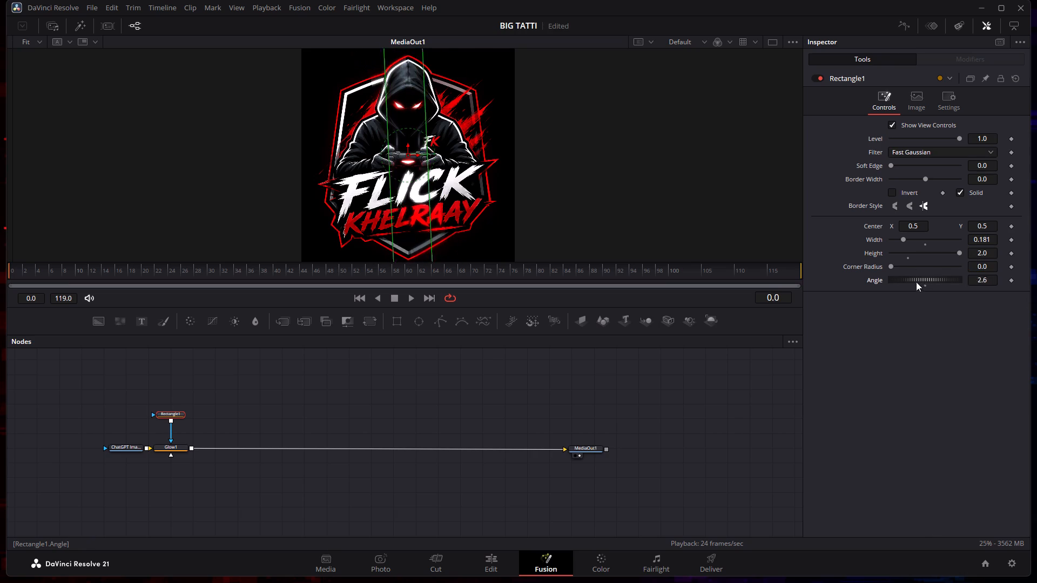
drag(916, 282, 910, 286)
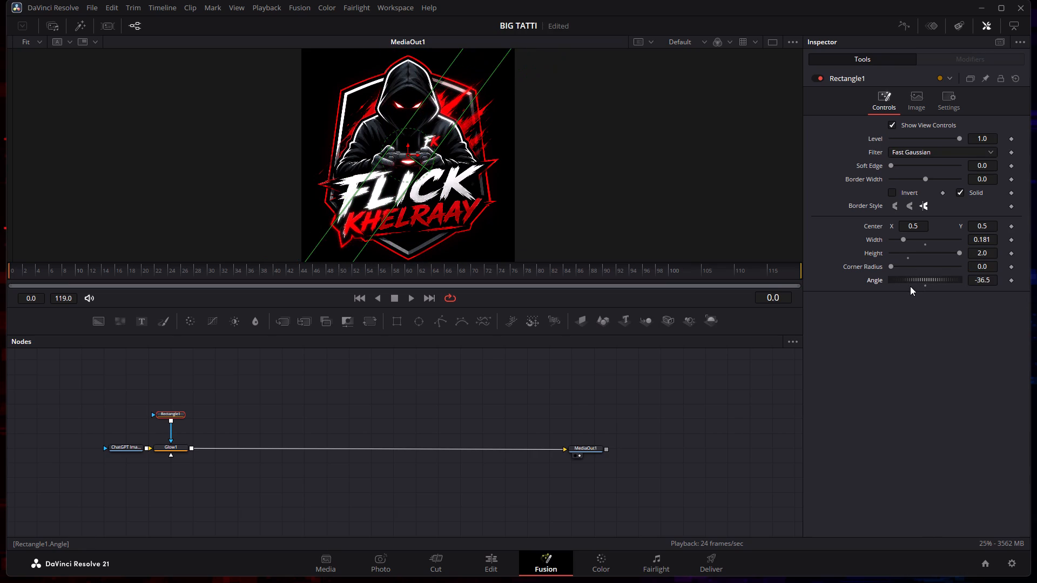
drag(910, 286, 909, 288)
click(917, 393)
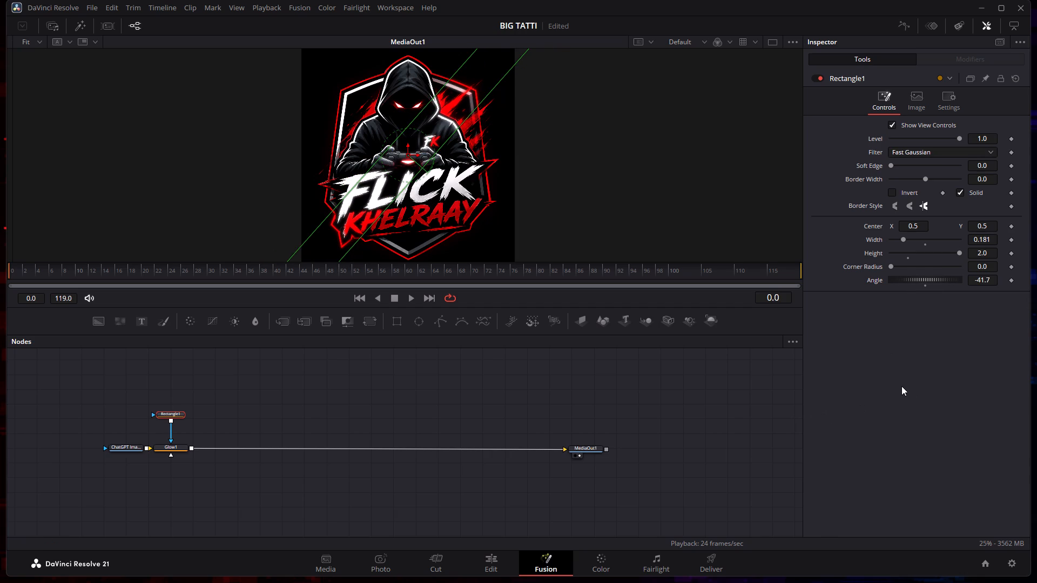
click(933, 279)
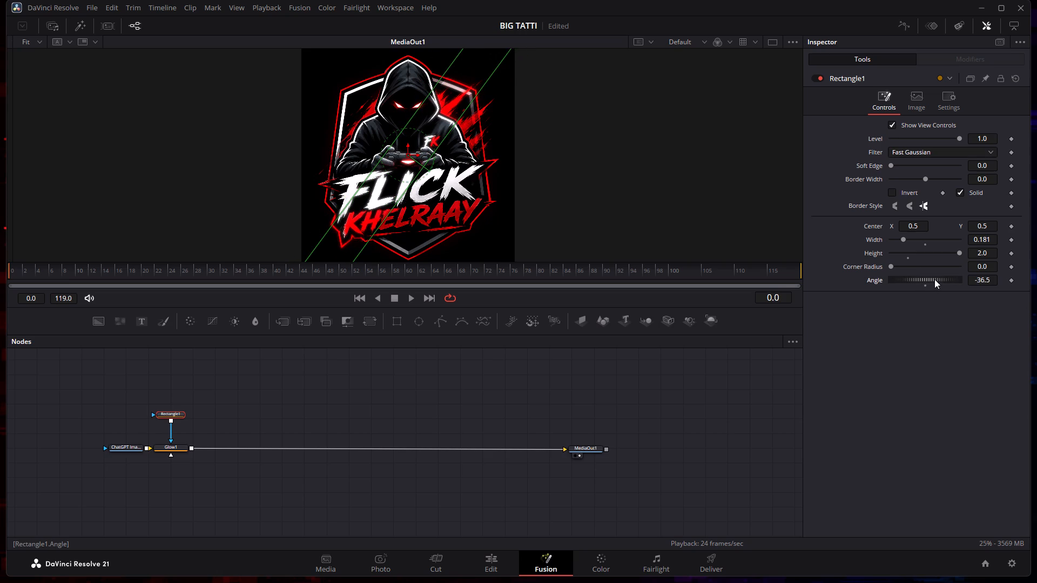
click(866, 363)
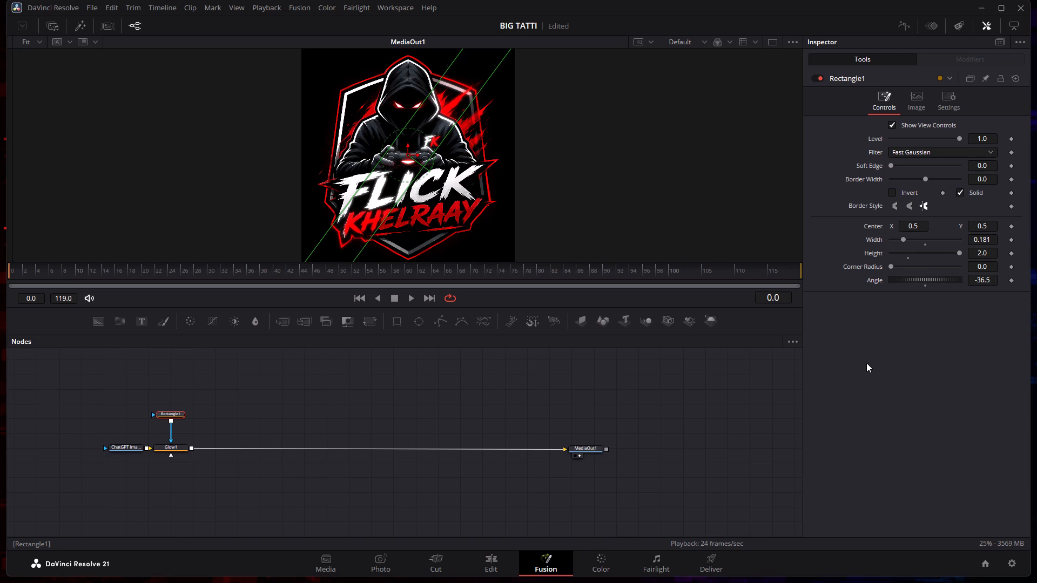
Move the Rectangle1 mask off the logo's left side to Center X of about -0.36 and keyframe Center at frame 0.
drag(919, 223, 901, 225)
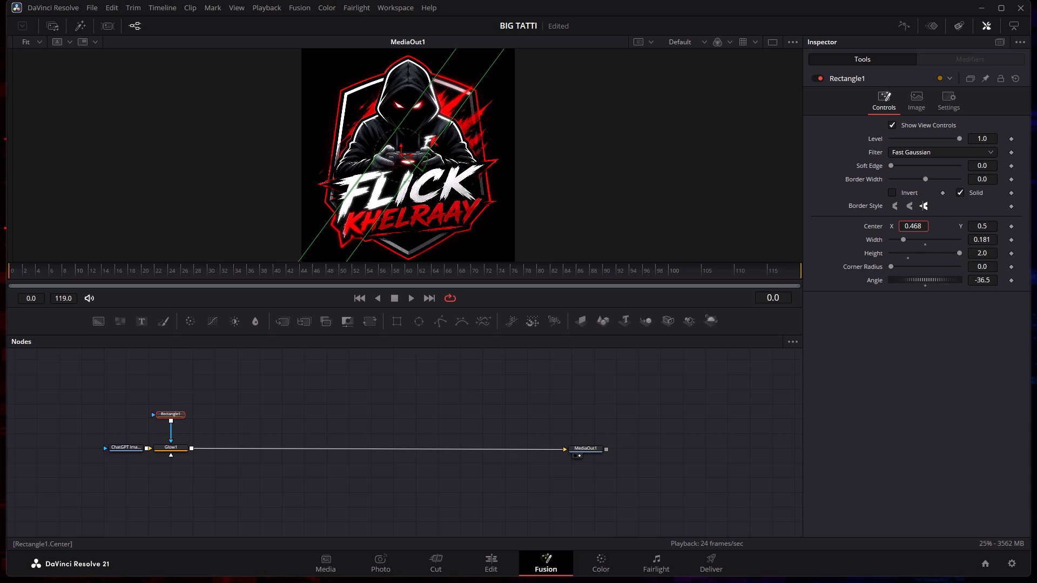
drag(901, 225, 672, 193)
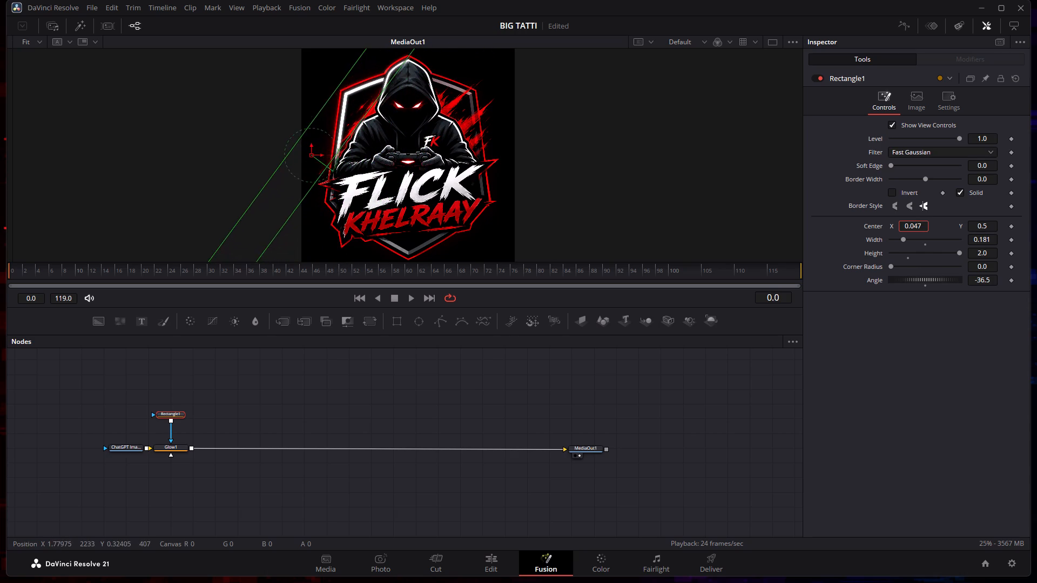
drag(672, 193, 548, 202)
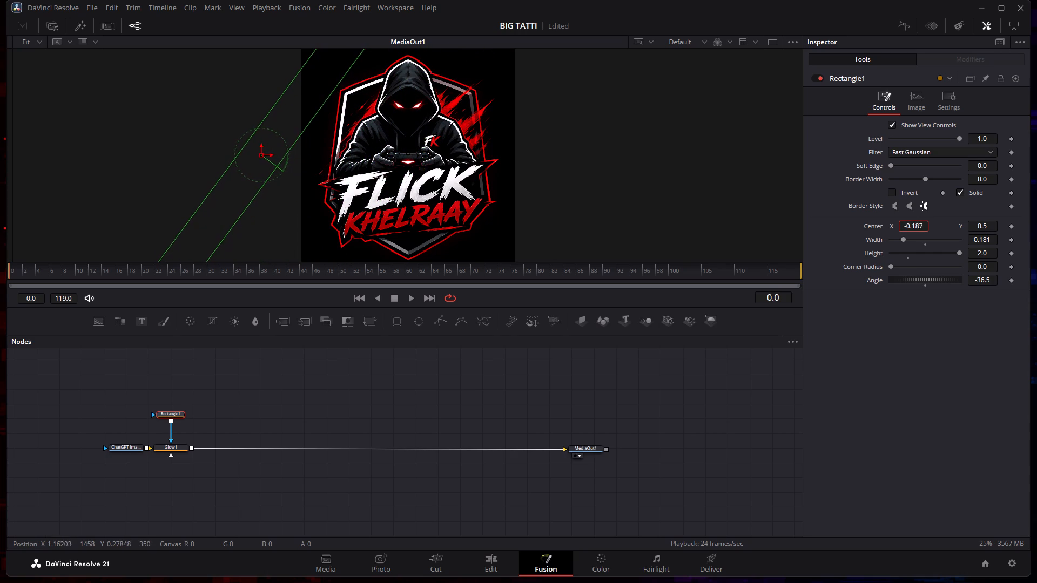
drag(548, 202, 538, 204)
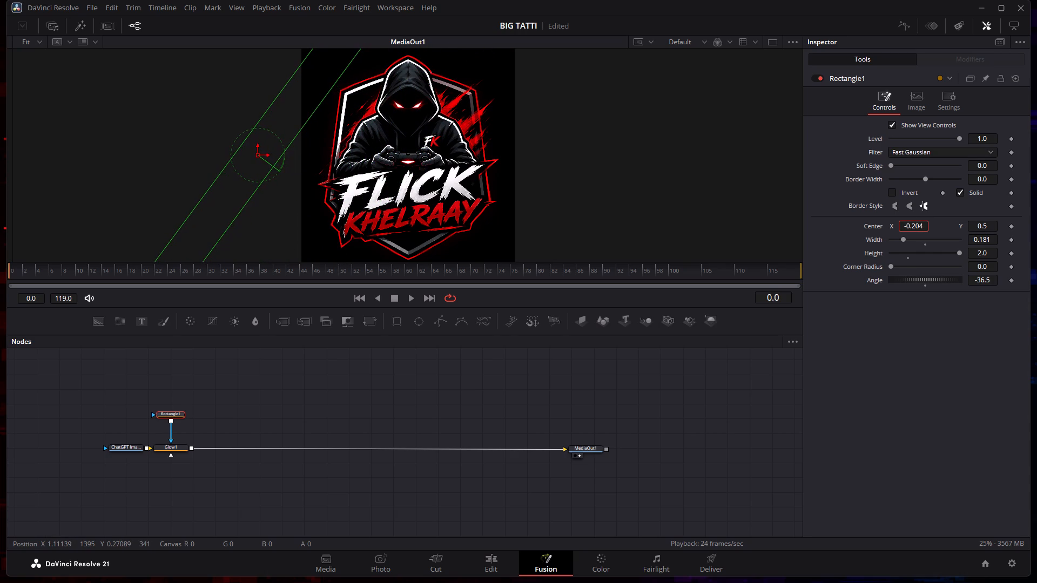
drag(538, 204, 538, 203)
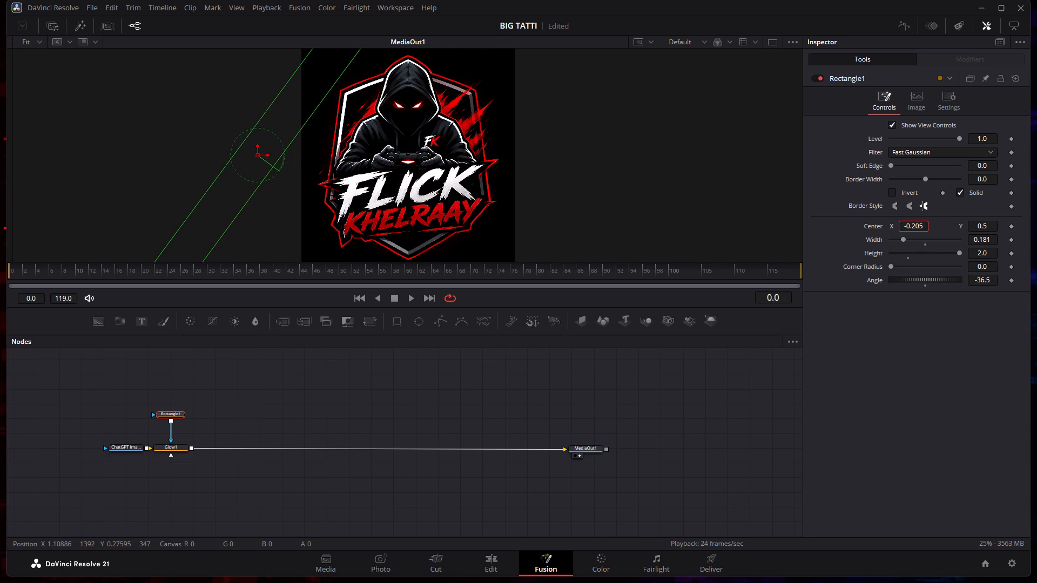
drag(538, 203, 514, 203)
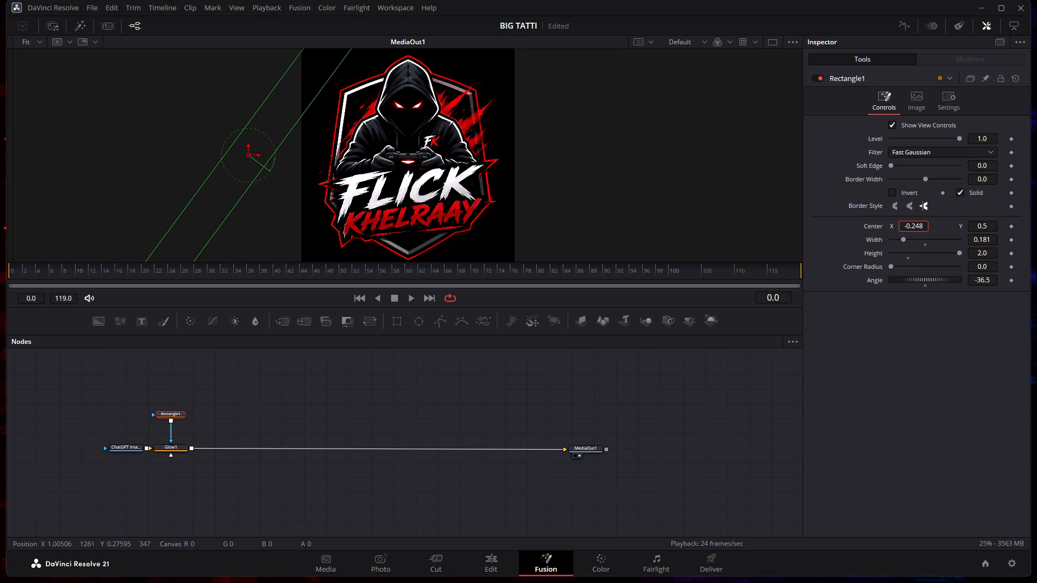
drag(514, 203, 440, 211)
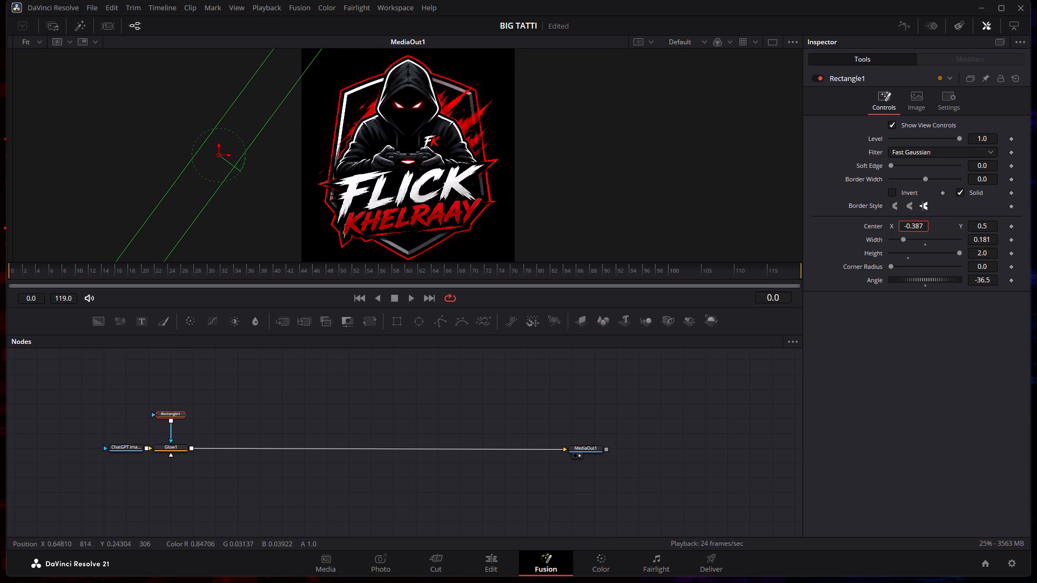
drag(440, 211, 454, 214)
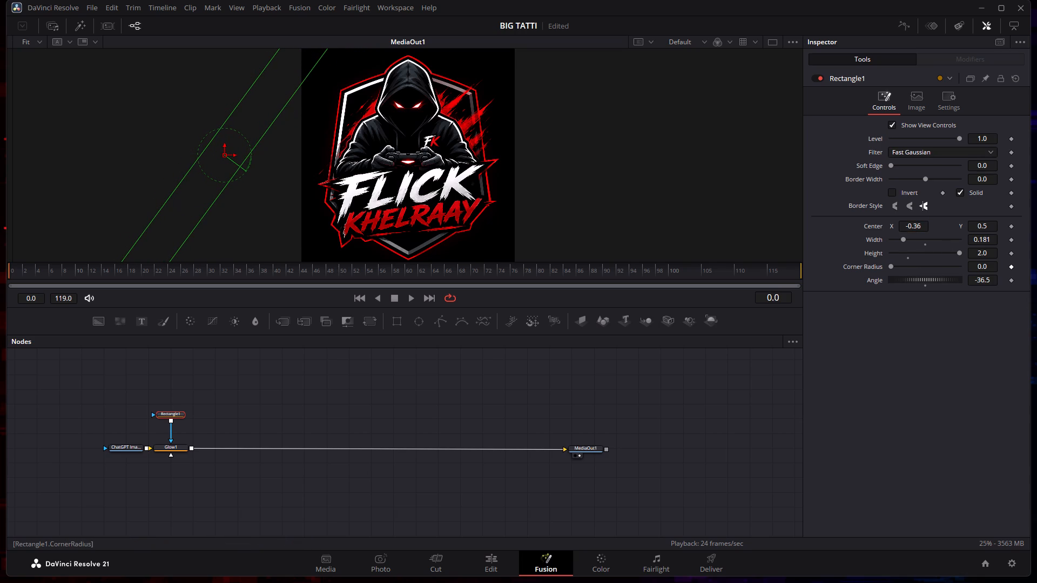
click(1012, 227)
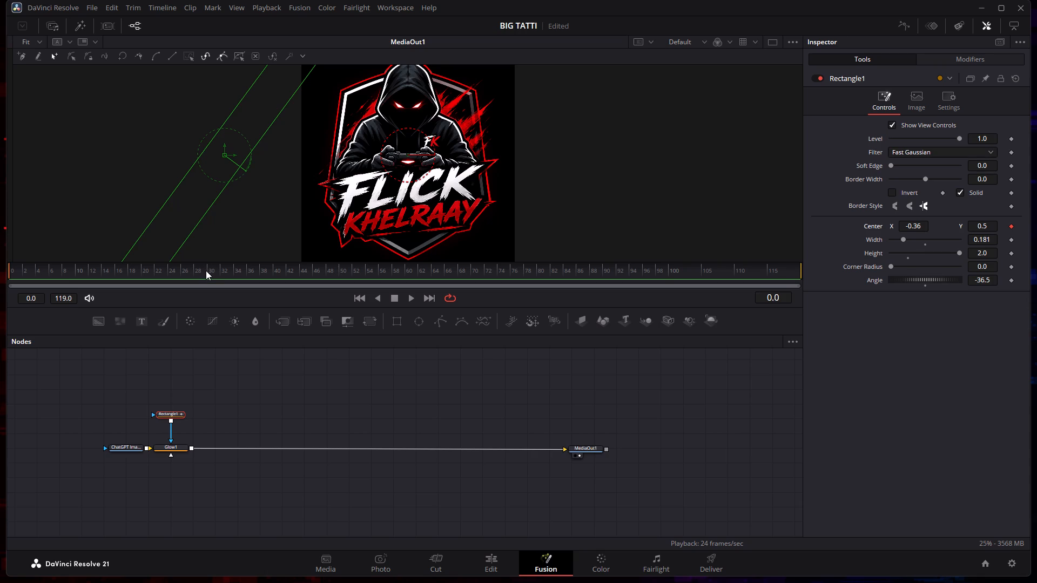
At frame 30, move the Rectangle1 mask past the logo's right side to Center X of about 1.316 for the second keyframe.
drag(205, 270, 211, 275)
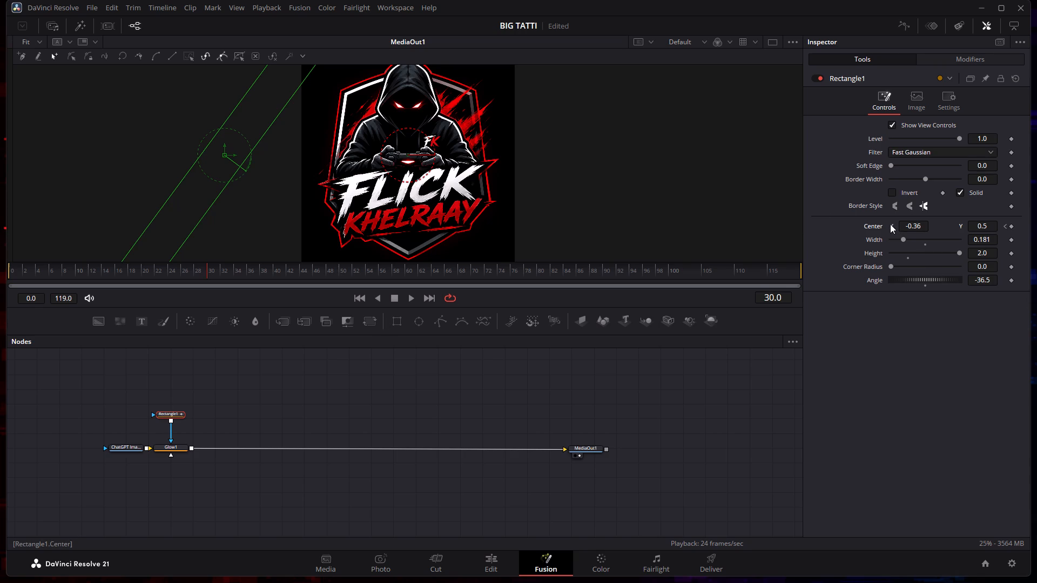
drag(903, 226, 966, 230)
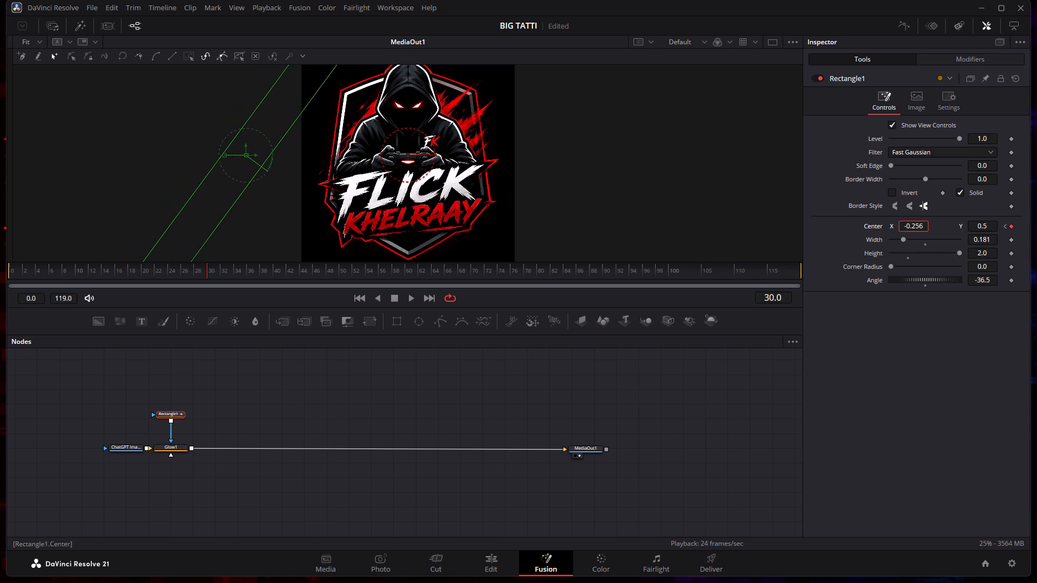
drag(966, 230, 998, 251)
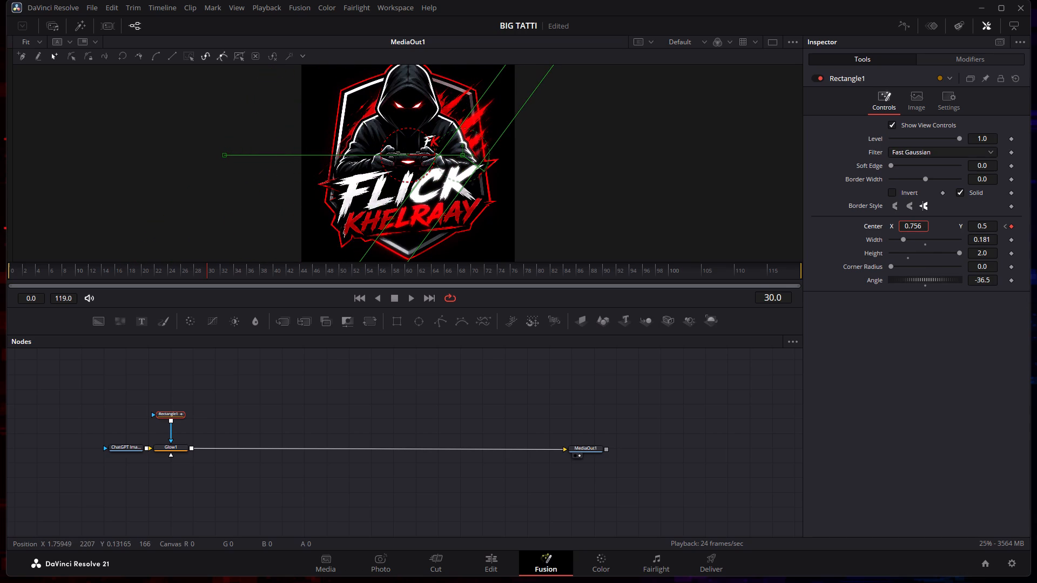
drag(998, 251, 998, 250)
drag(998, 250, 785, 262)
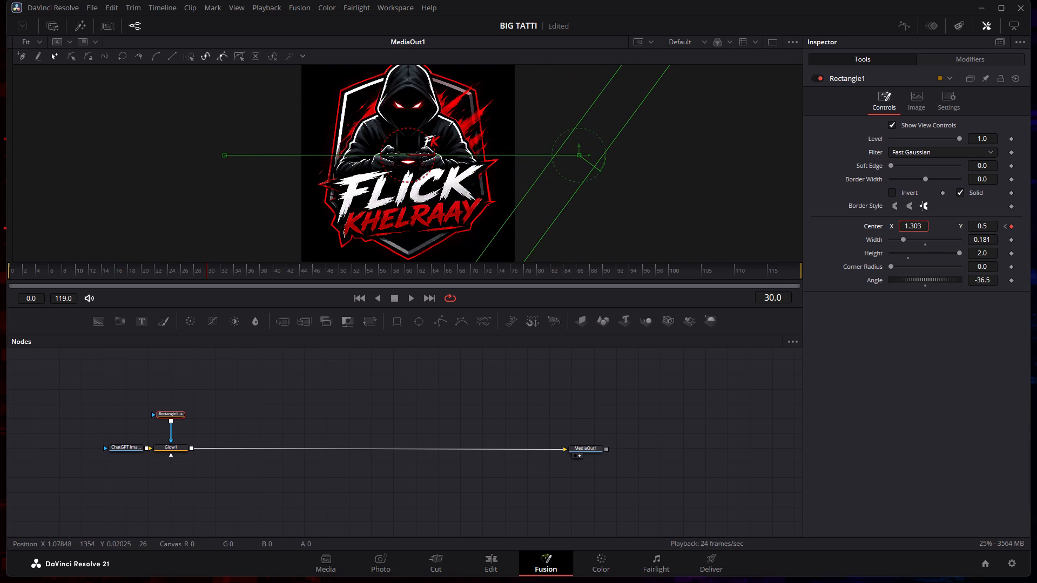
drag(785, 262, 792, 260)
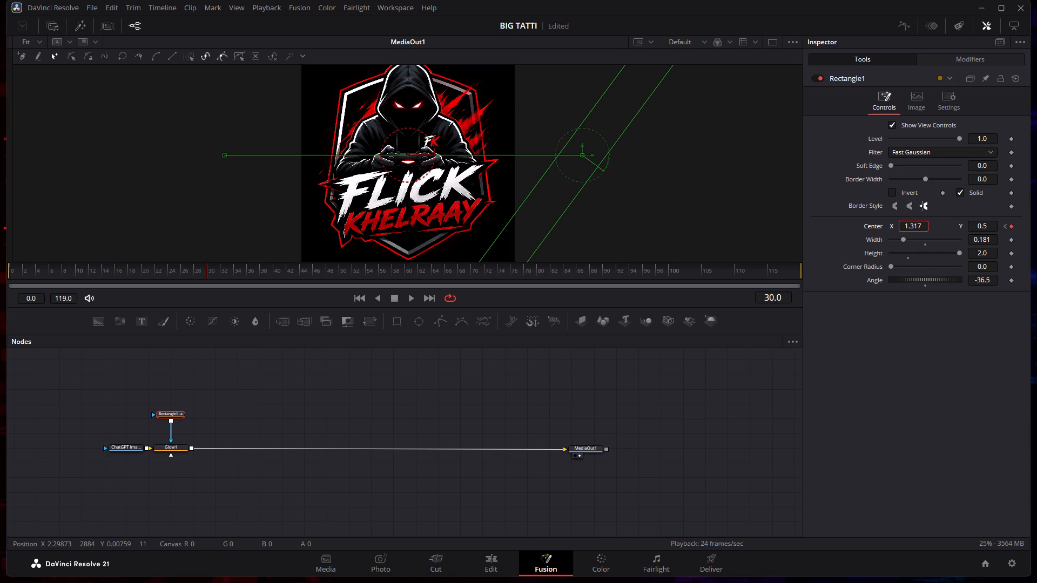
drag(792, 260, 791, 260)
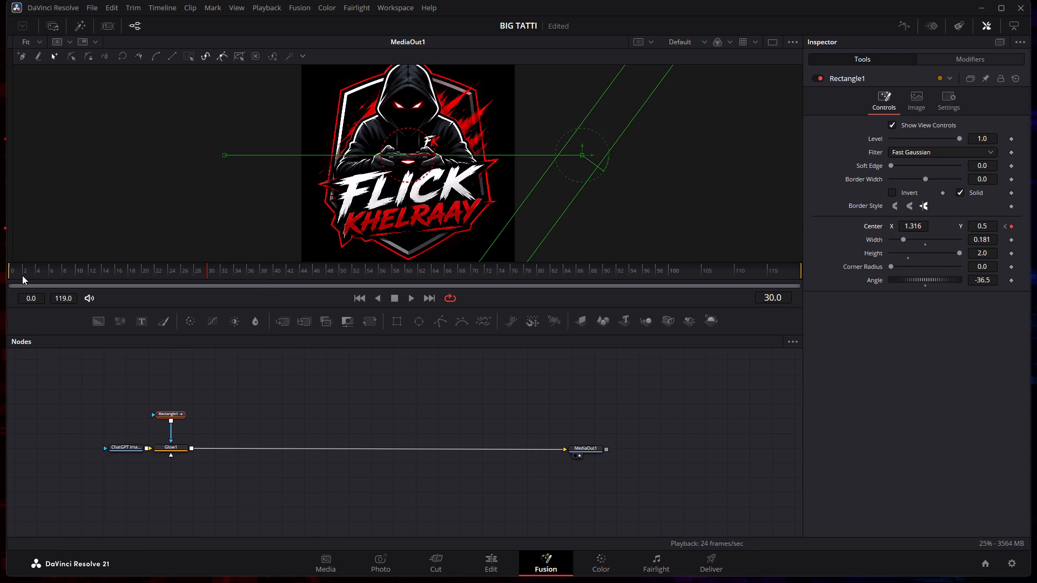
Return to frame 0 and play back the animation to check the mask's sweep across the logo.
click(8, 270)
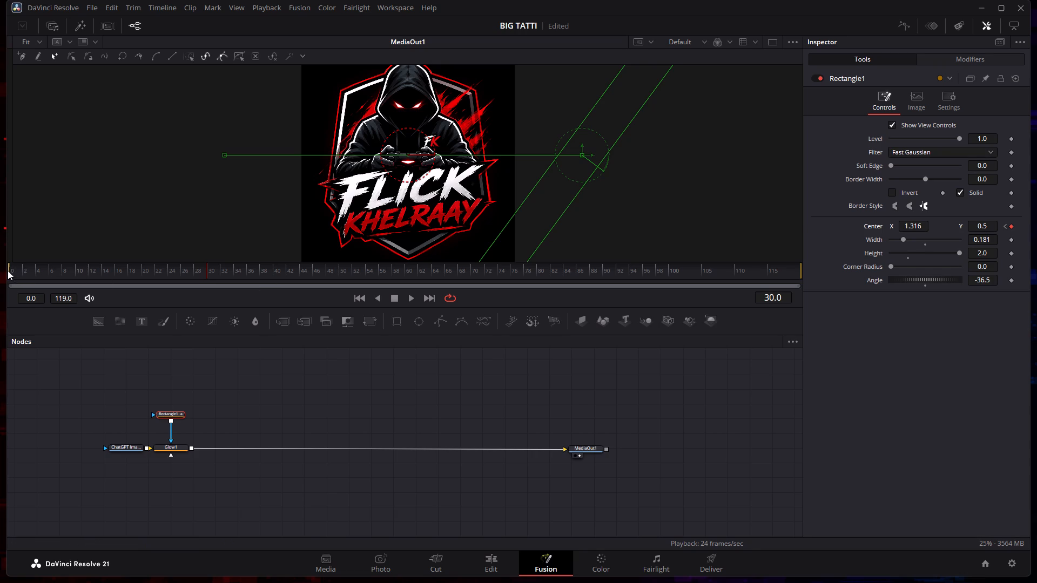
click(16, 270)
drag(16, 270, 4, 270)
drag(15, 273, 7, 273)
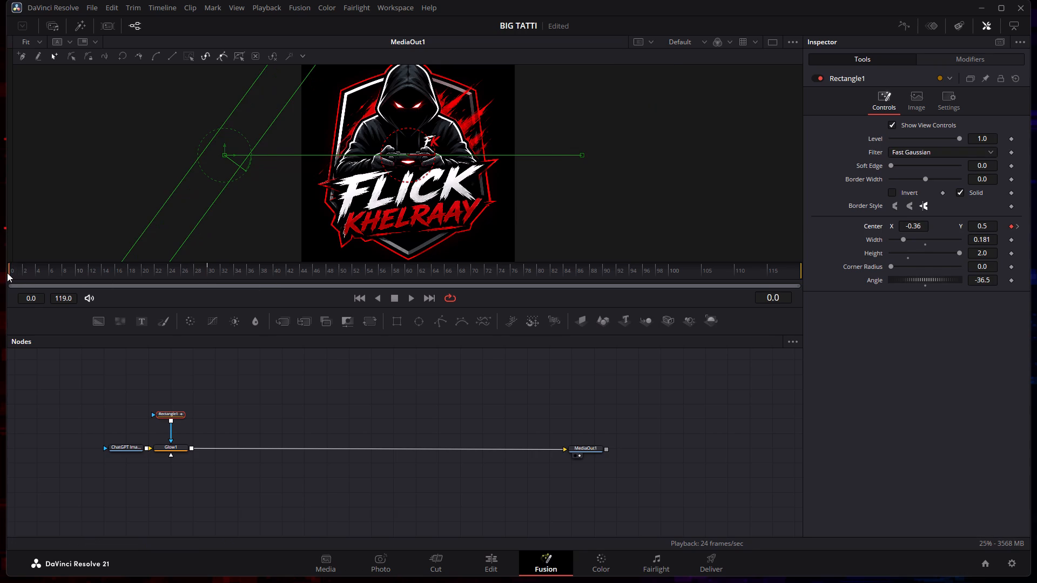
key(space)
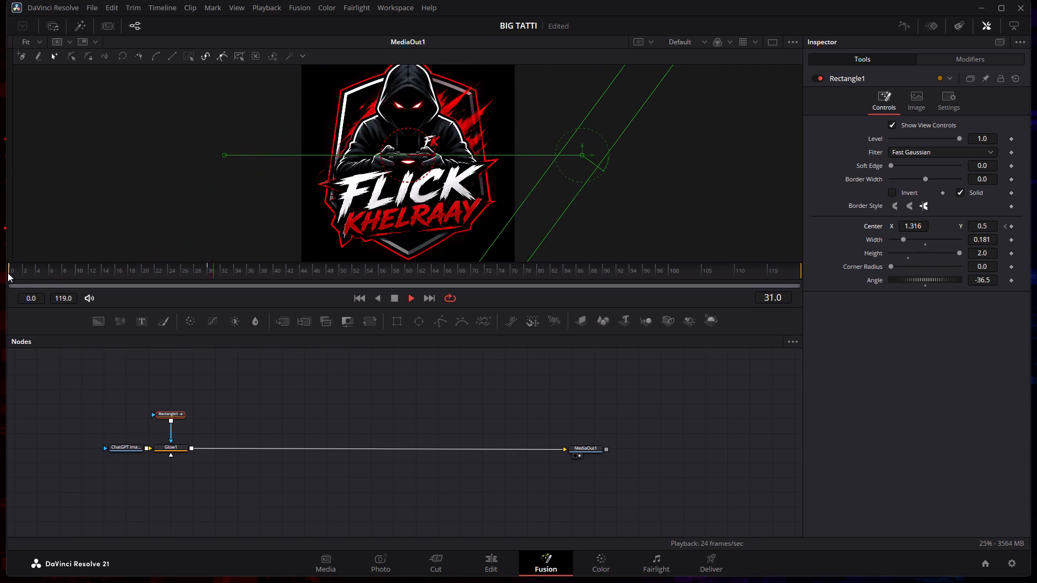
key(space)
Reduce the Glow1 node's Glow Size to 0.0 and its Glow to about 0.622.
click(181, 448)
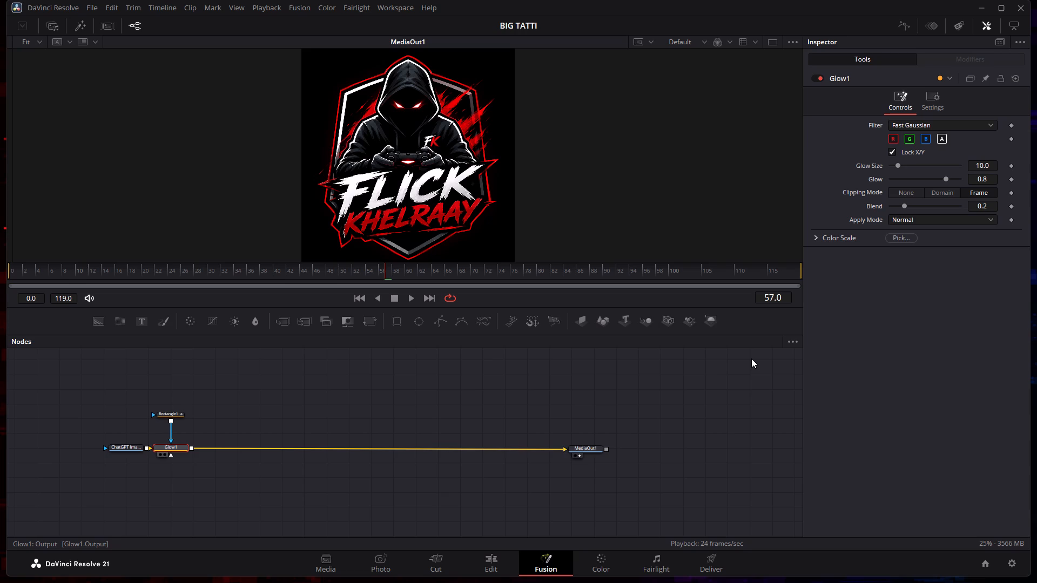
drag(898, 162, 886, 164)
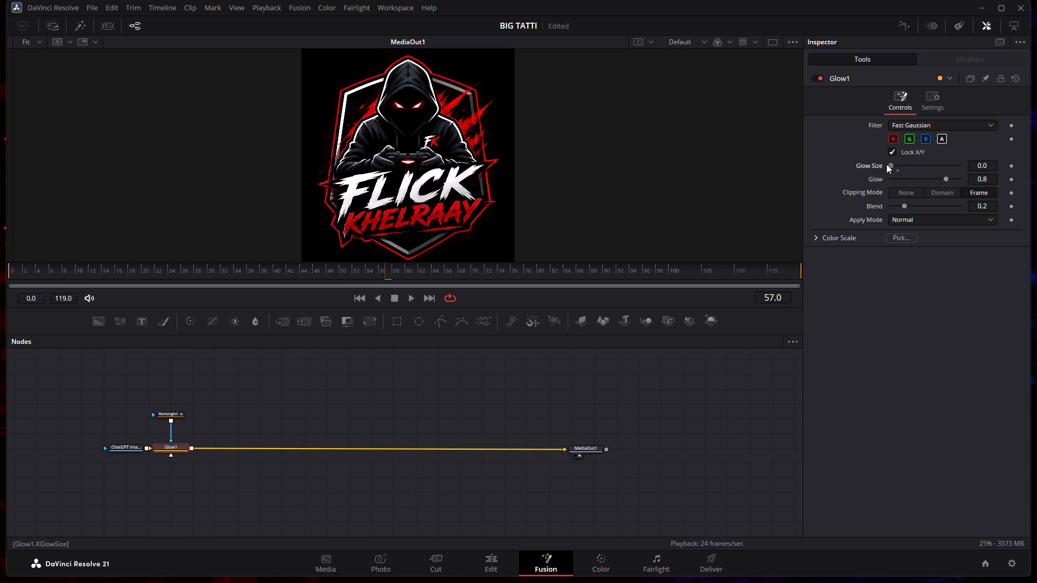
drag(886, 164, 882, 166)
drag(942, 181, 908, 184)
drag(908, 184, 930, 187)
With the mask over the logo at frame 13, raise Glow1's Glow to about 0.984.
drag(284, 270, 155, 282)
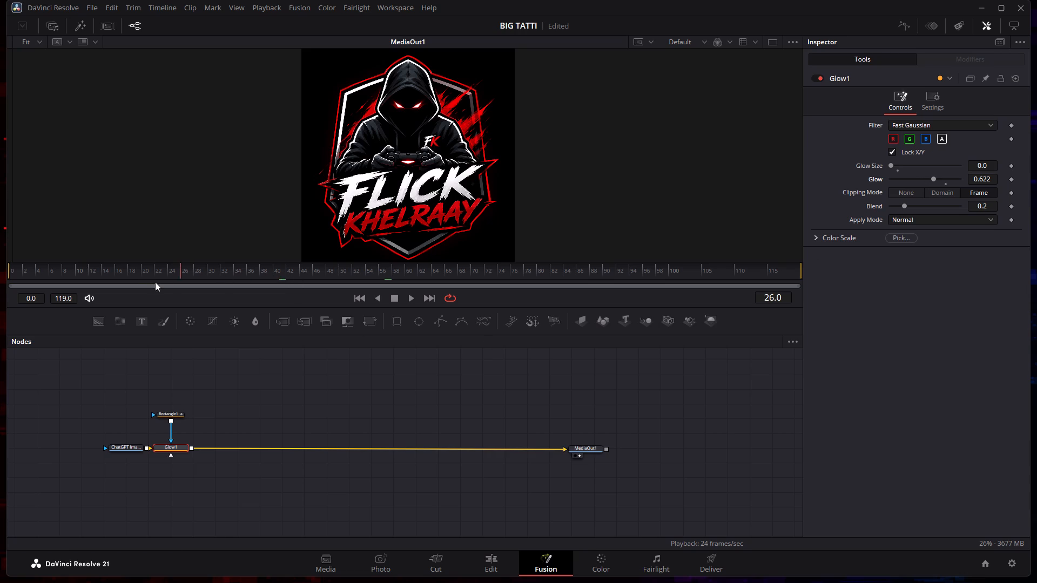
drag(155, 282, 126, 284)
drag(119, 273, 88, 276)
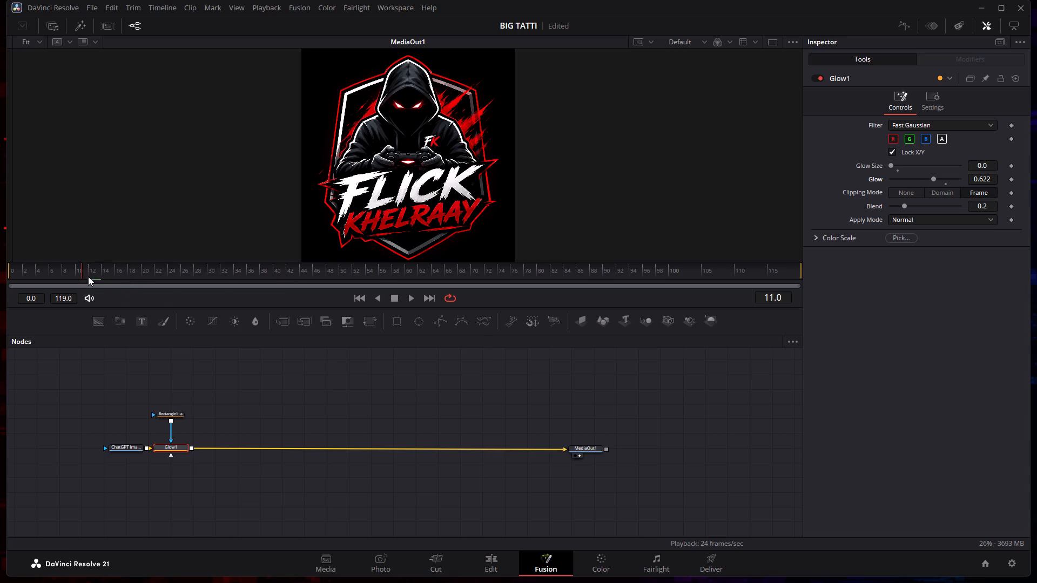
drag(88, 276, 108, 281)
drag(108, 281, 88, 281)
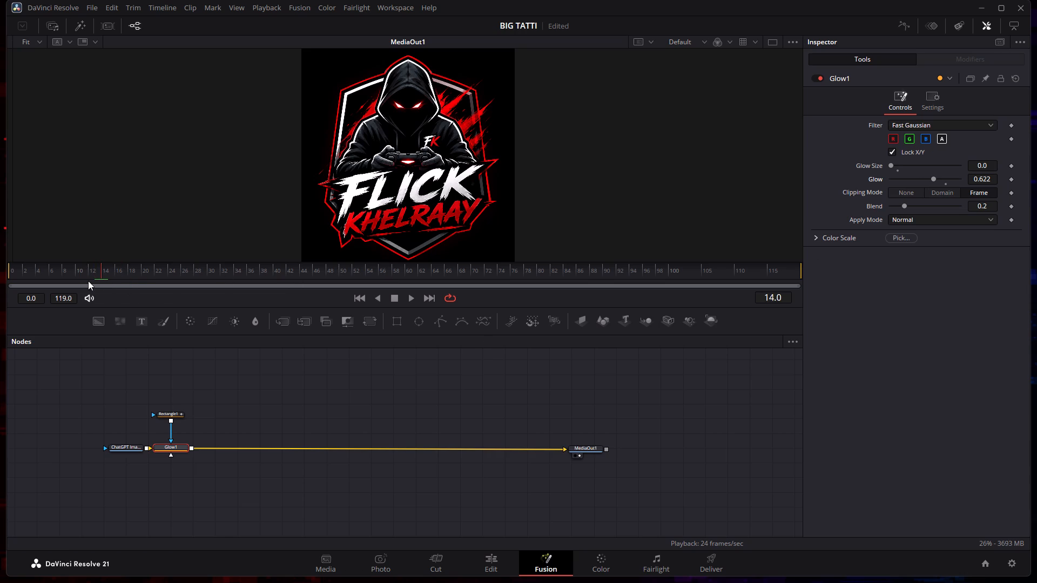
drag(88, 281, 56, 284)
click(93, 267)
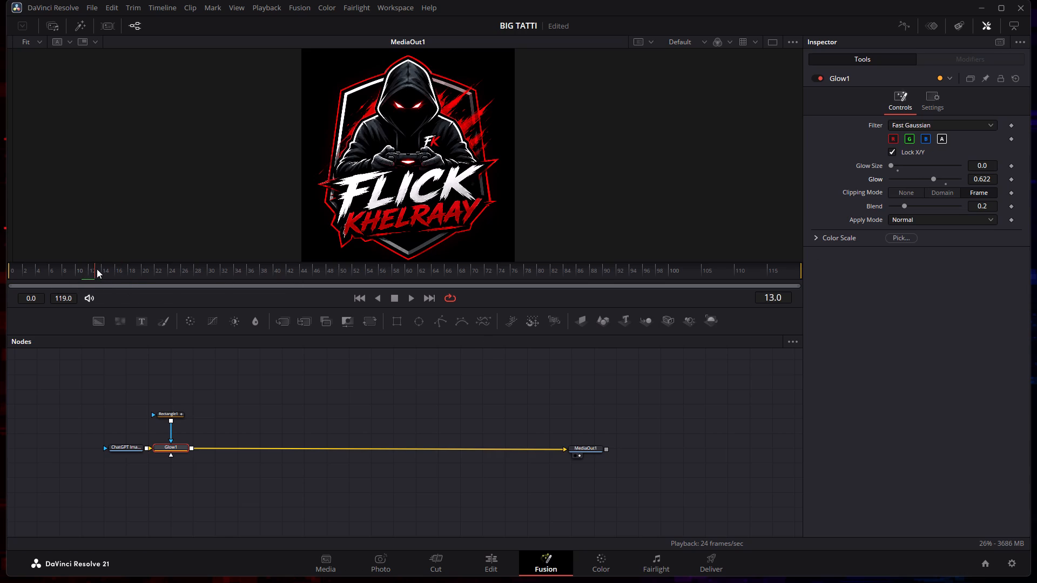
drag(931, 178, 965, 182)
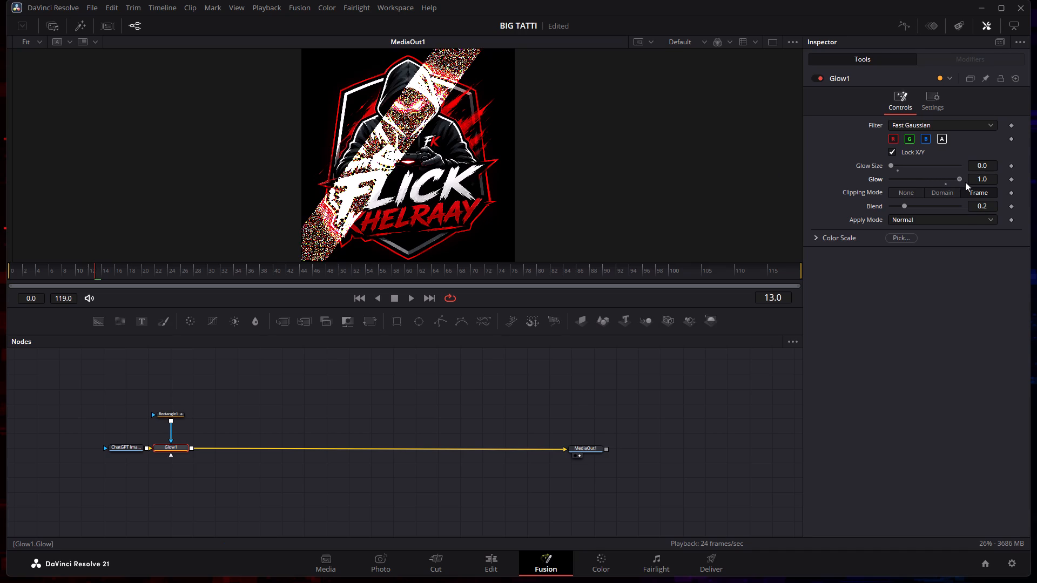
drag(965, 182, 954, 187)
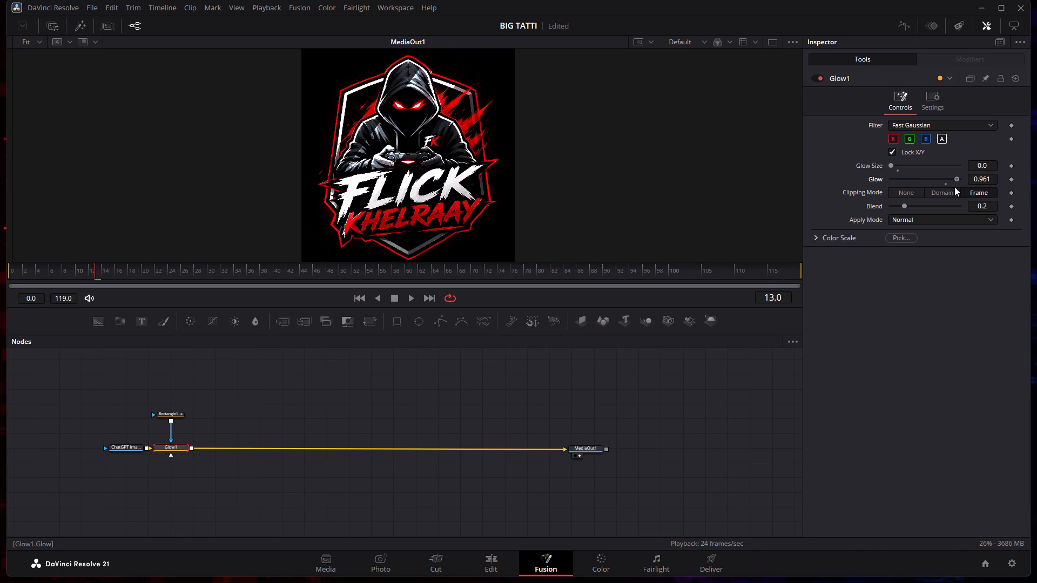
drag(954, 187, 957, 188)
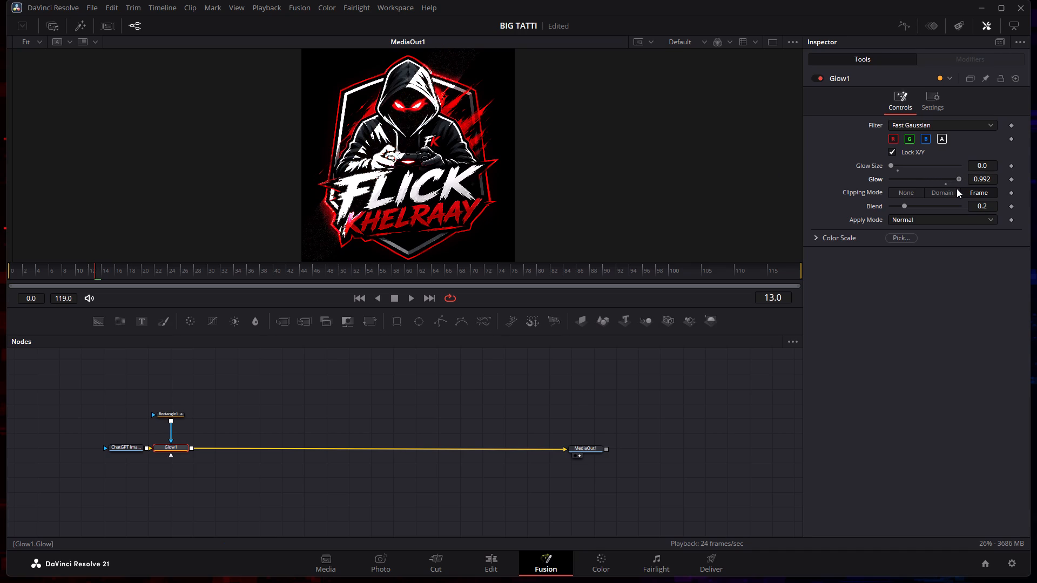
drag(957, 188, 955, 189)
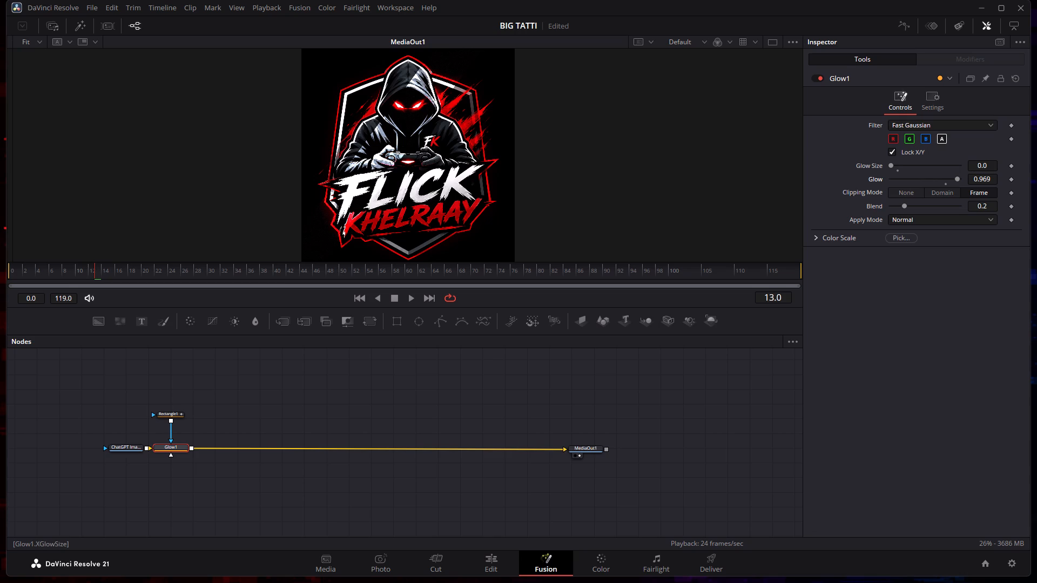
click(958, 180)
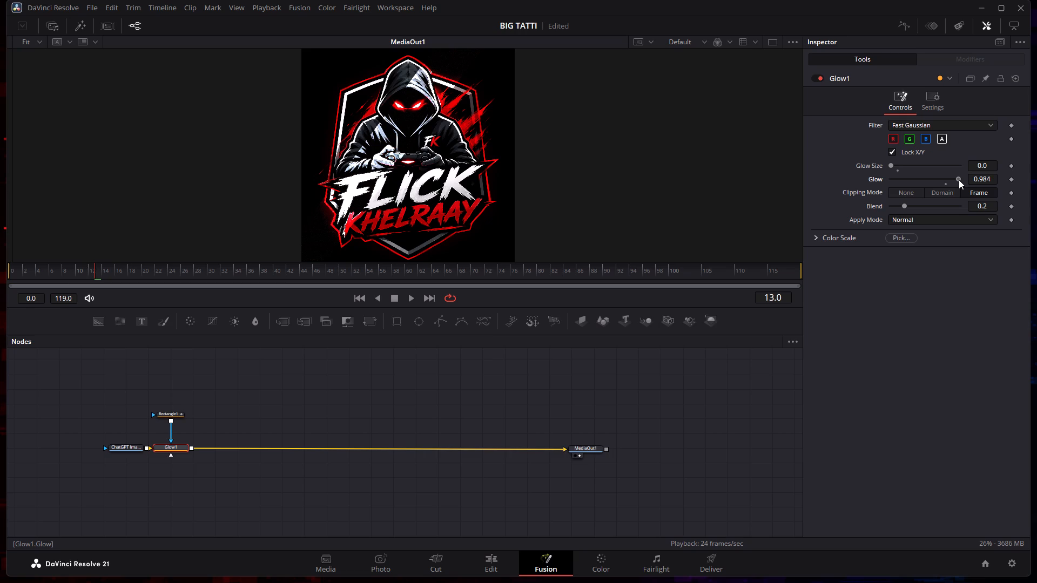
Set Glow1's Glow Size to about 3.1.
drag(886, 166, 891, 166)
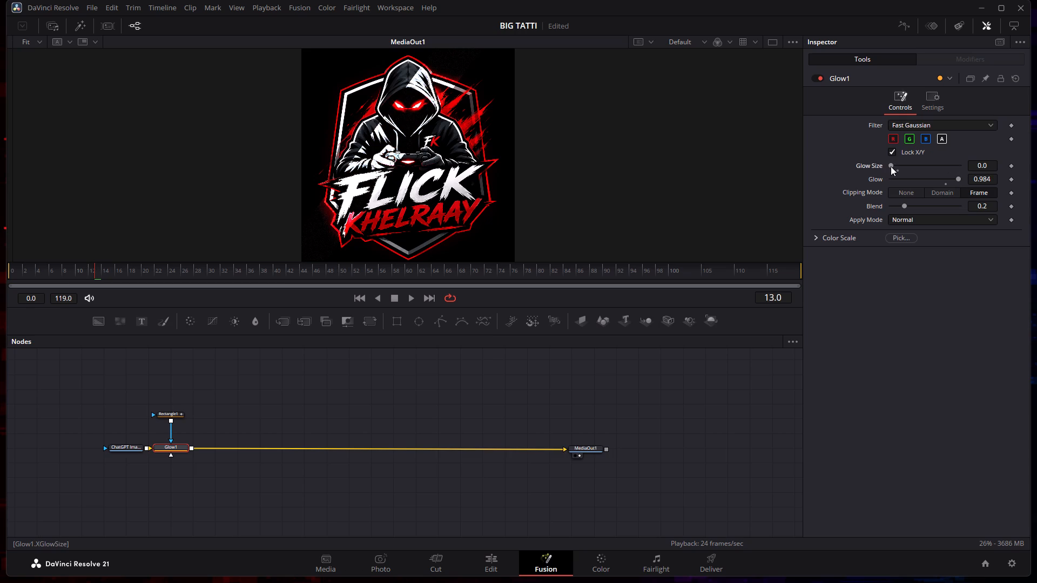
drag(891, 166, 891, 166)
click(892, 165)
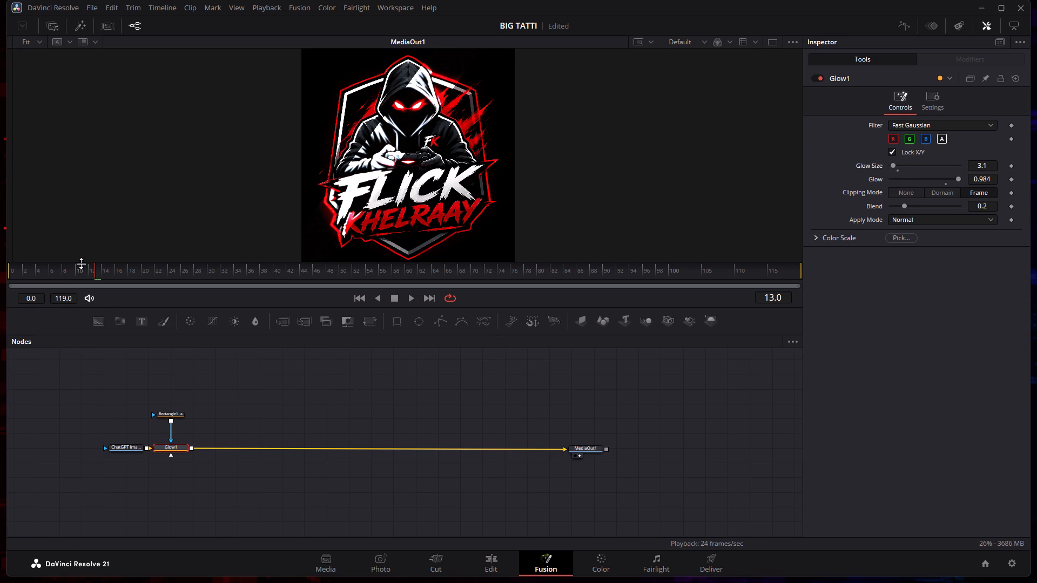
Play the animation from frame 0, including in reverse and forward again, to check the adjusted glow sweep across the logo.
drag(91, 272, 0, 283)
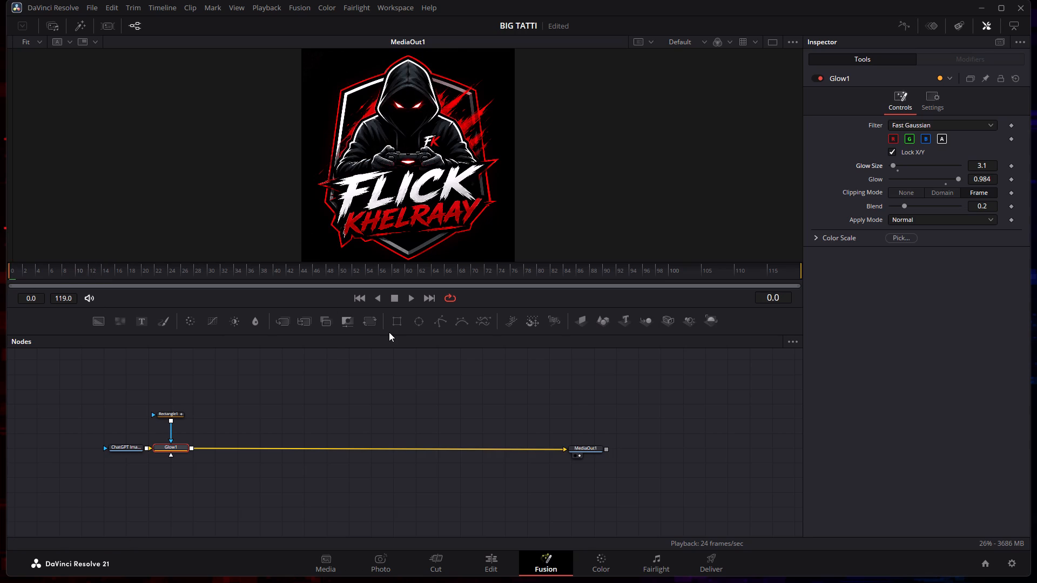
key(space)
key(space)
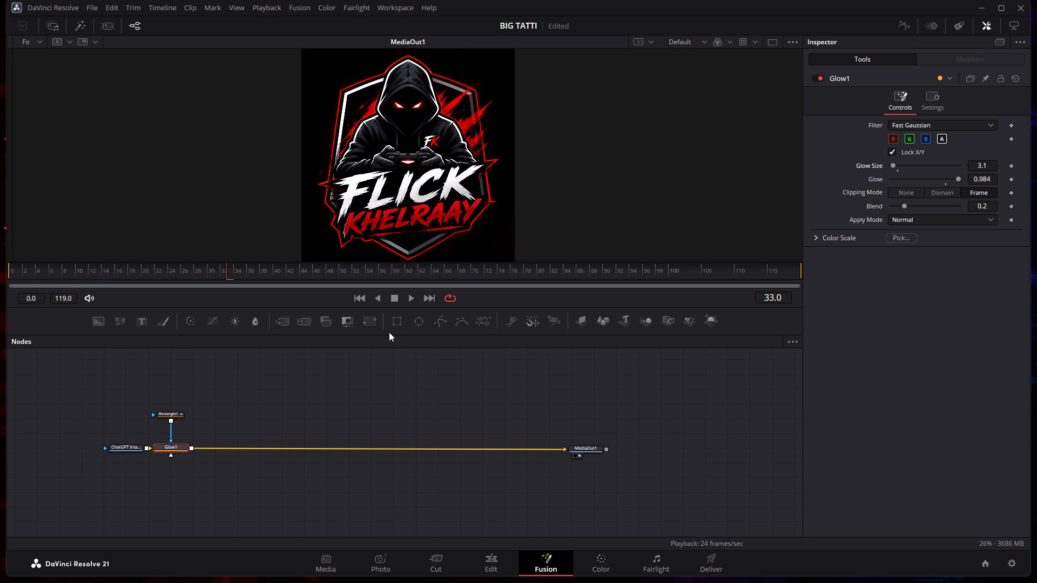
click(3, 272)
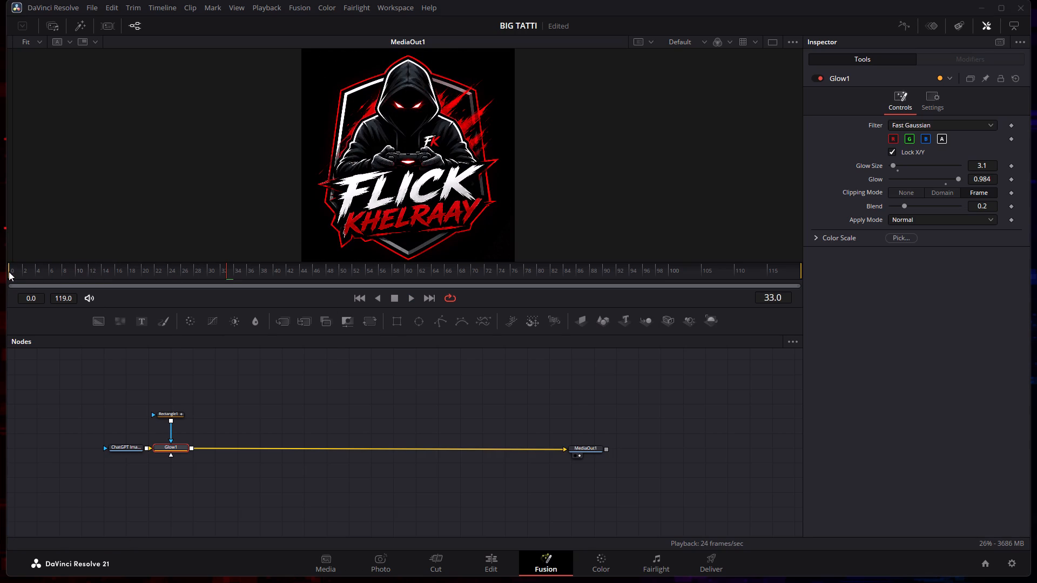
double_click(10, 272)
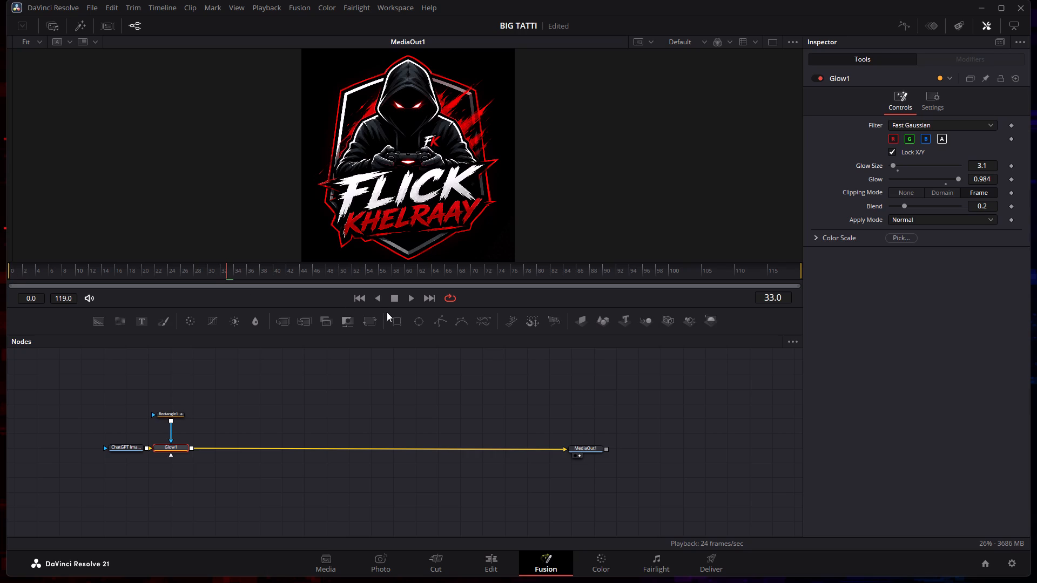
click(381, 302)
click(409, 299)
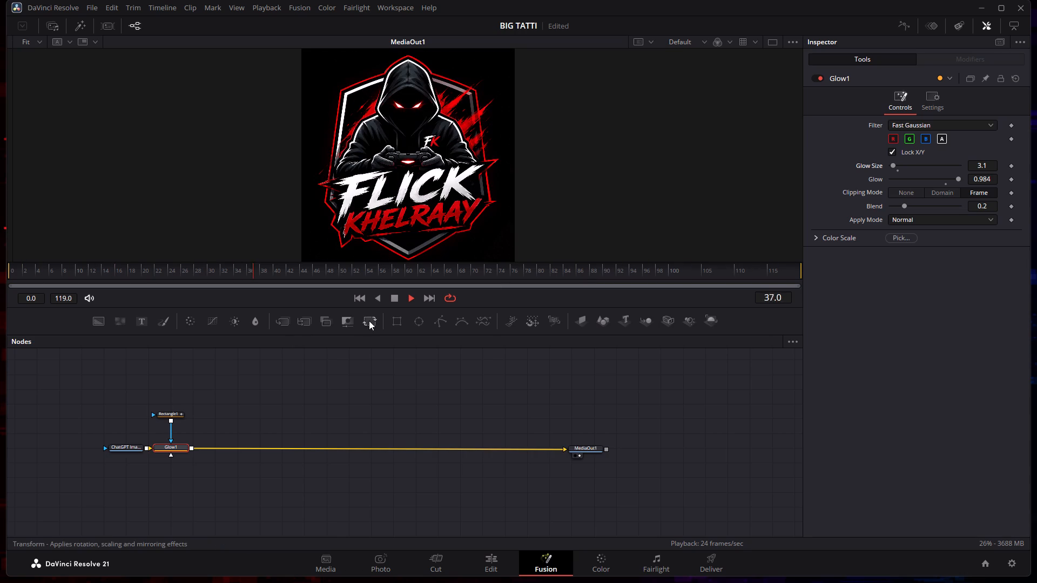
click(409, 301)
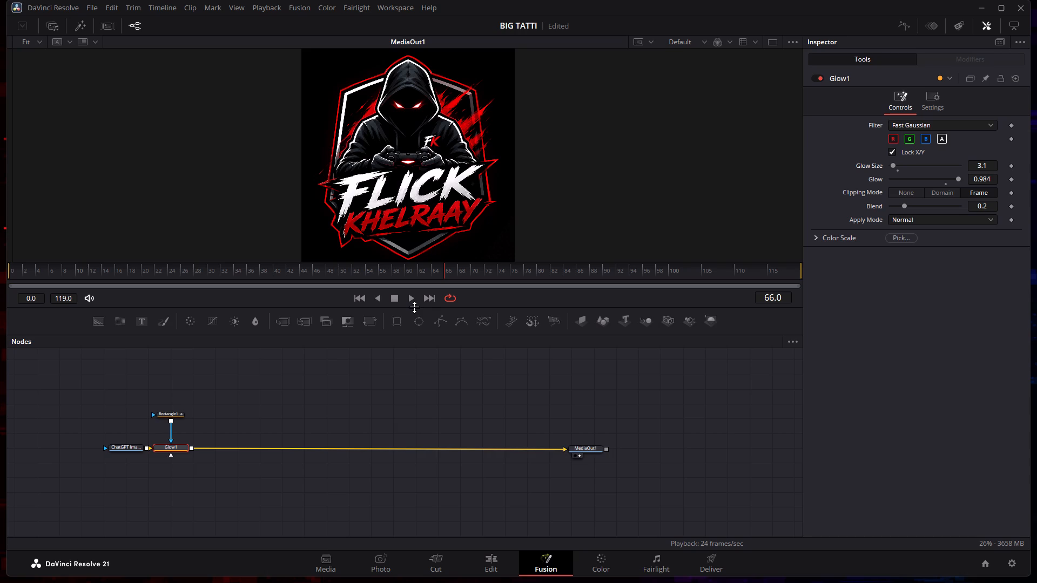
click(503, 253)
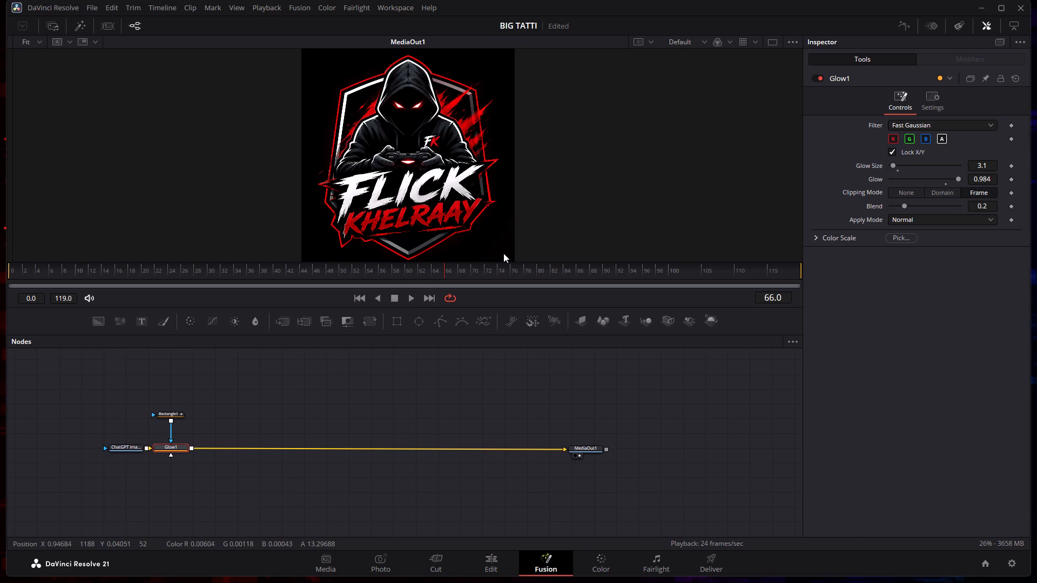
click(408, 301)
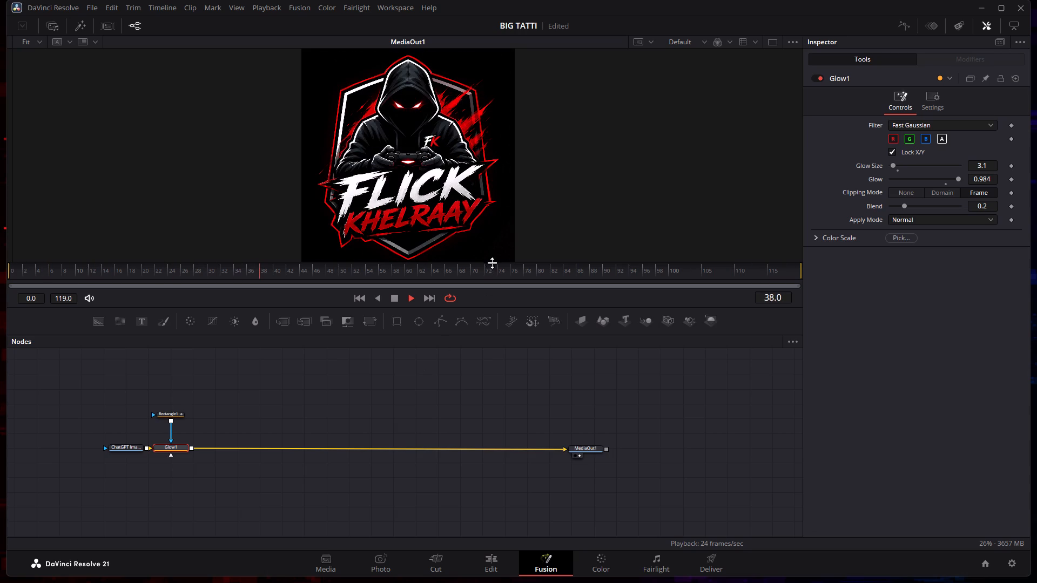
click(409, 297)
At frame 89, keyframe the Rectangle1 mask's Center and move it farther past the logo's right side to Center X of about 1.486.
click(169, 416)
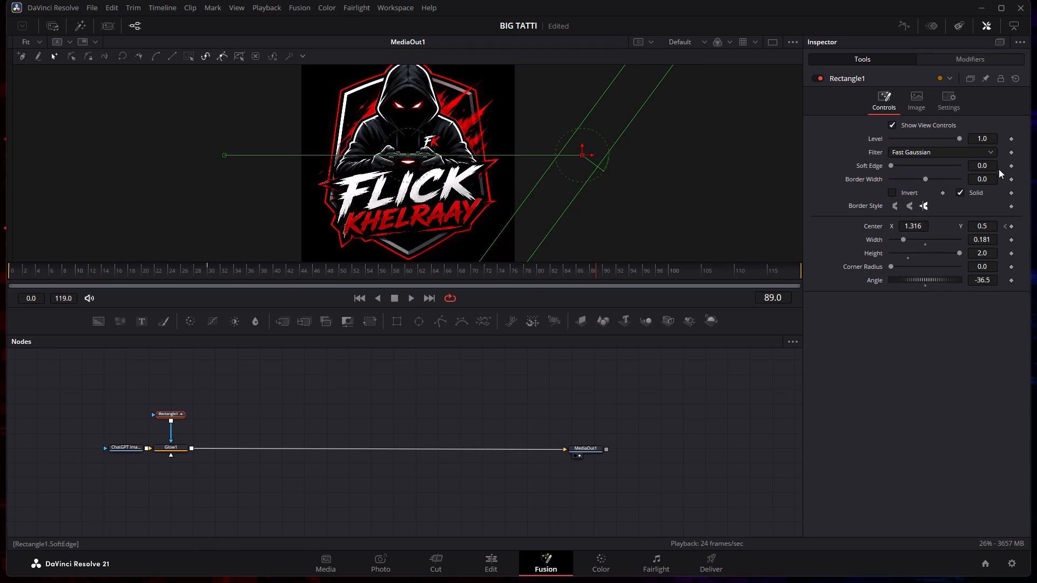
click(1012, 227)
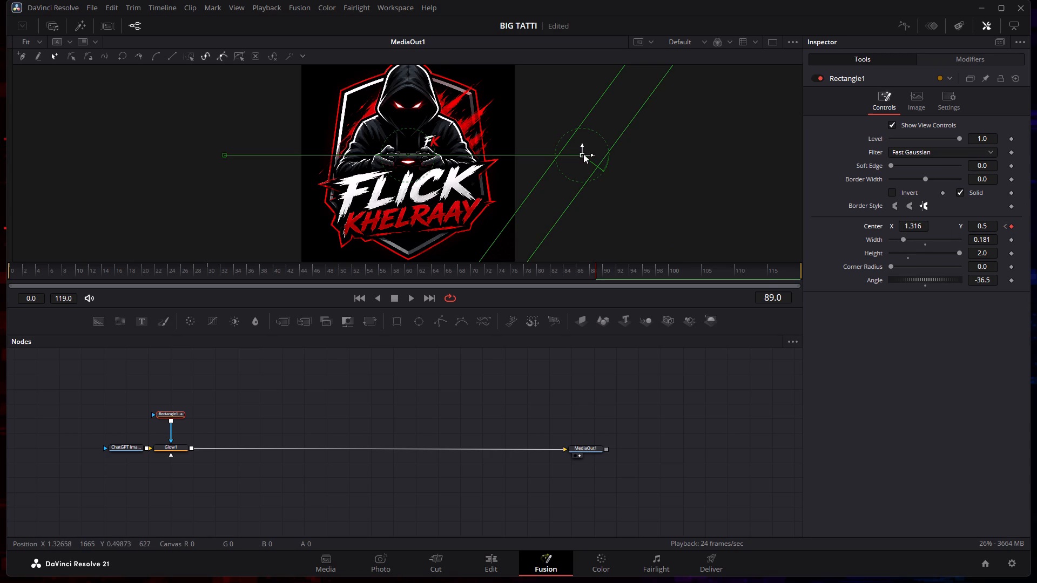
drag(581, 153, 585, 155)
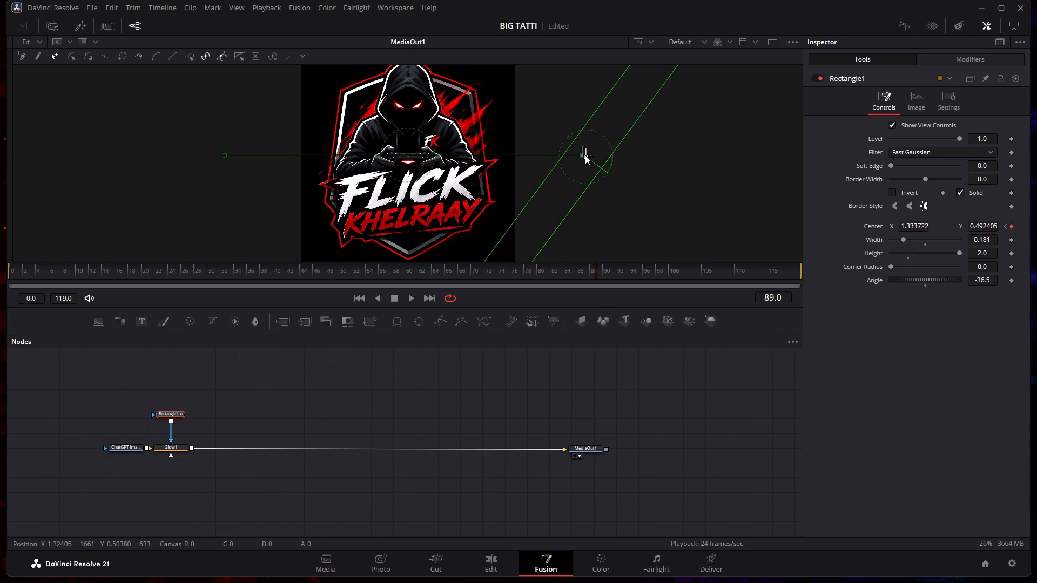
drag(585, 155, 600, 153)
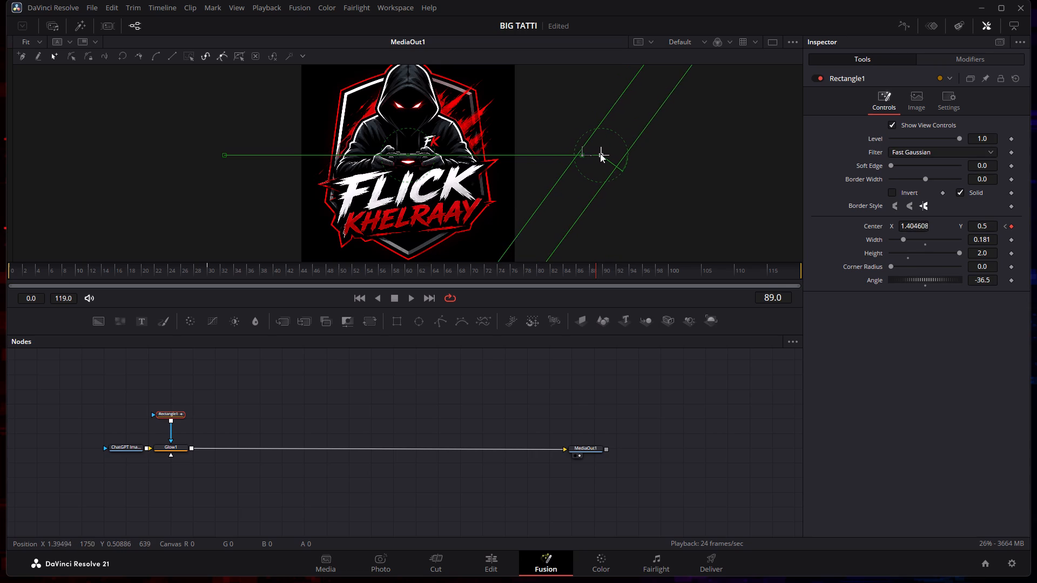
drag(600, 153, 612, 153)
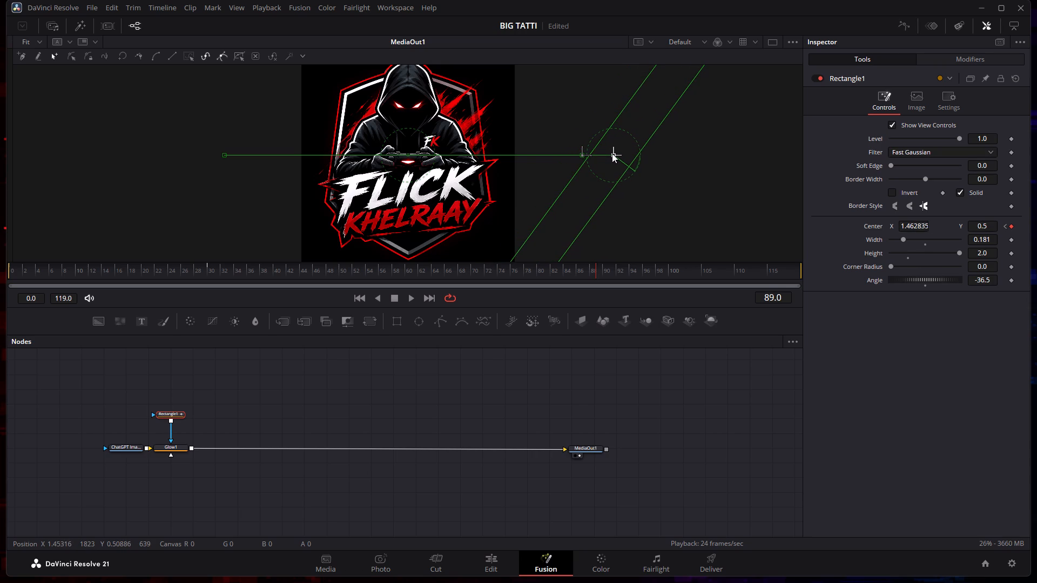
drag(612, 153, 617, 153)
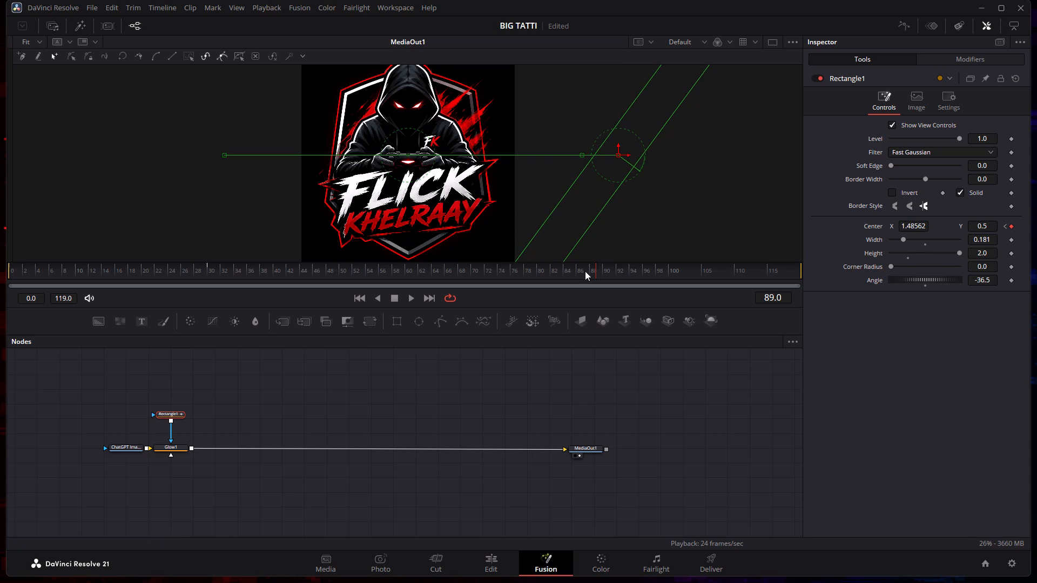
Check the Rectangle1 mask's position at frame 30 and play back its animation from frame 0.
click(207, 272)
click(207, 272)
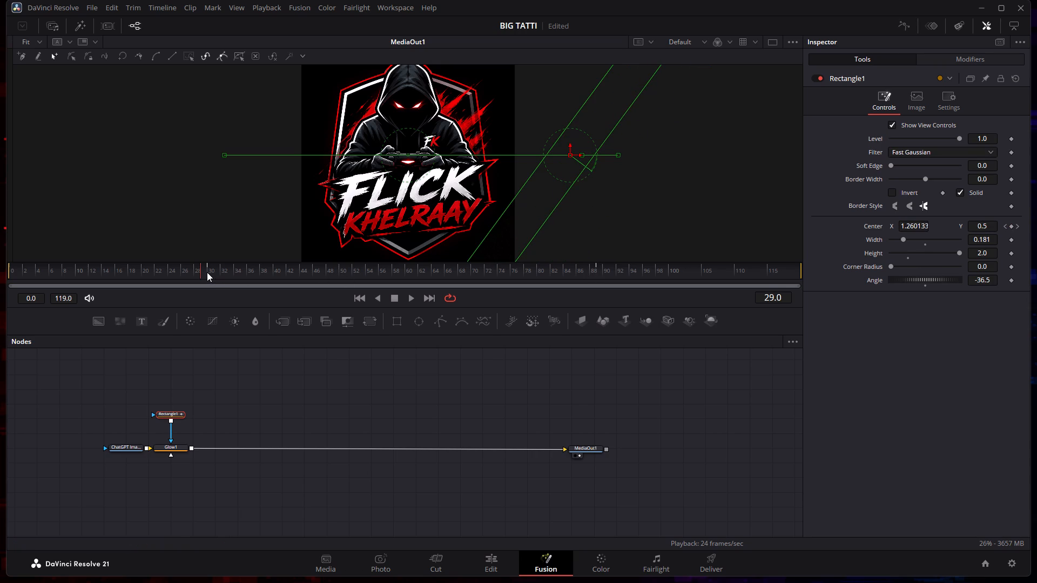
click(207, 272)
click(845, 355)
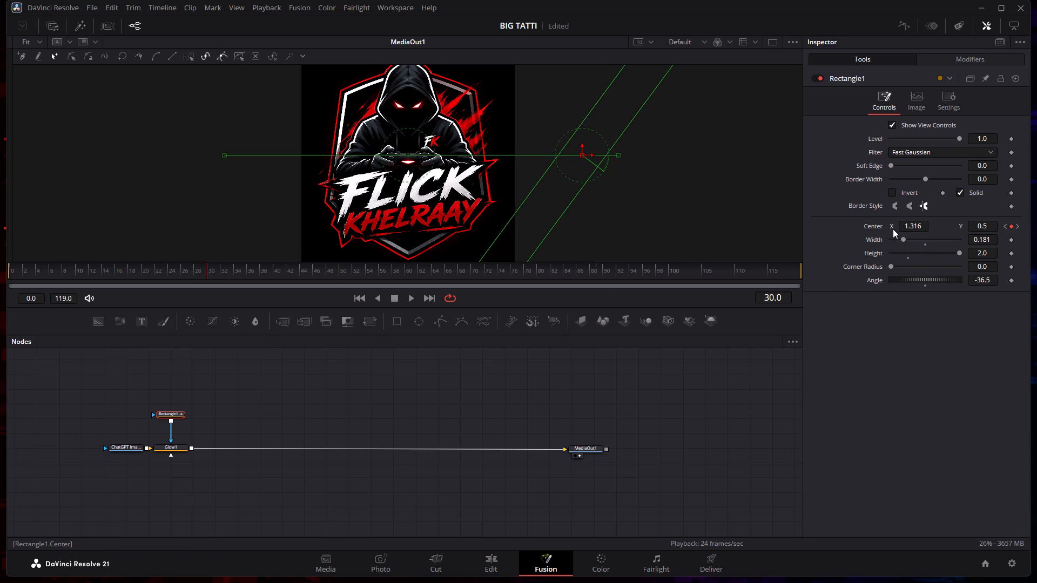
click(267, 399)
drag(202, 270, 0, 276)
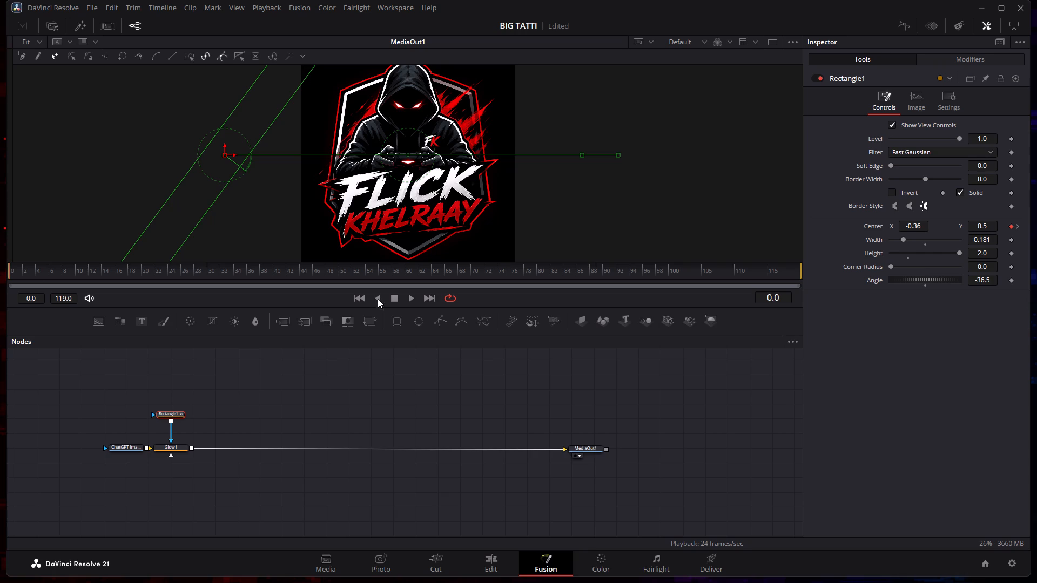
click(407, 299)
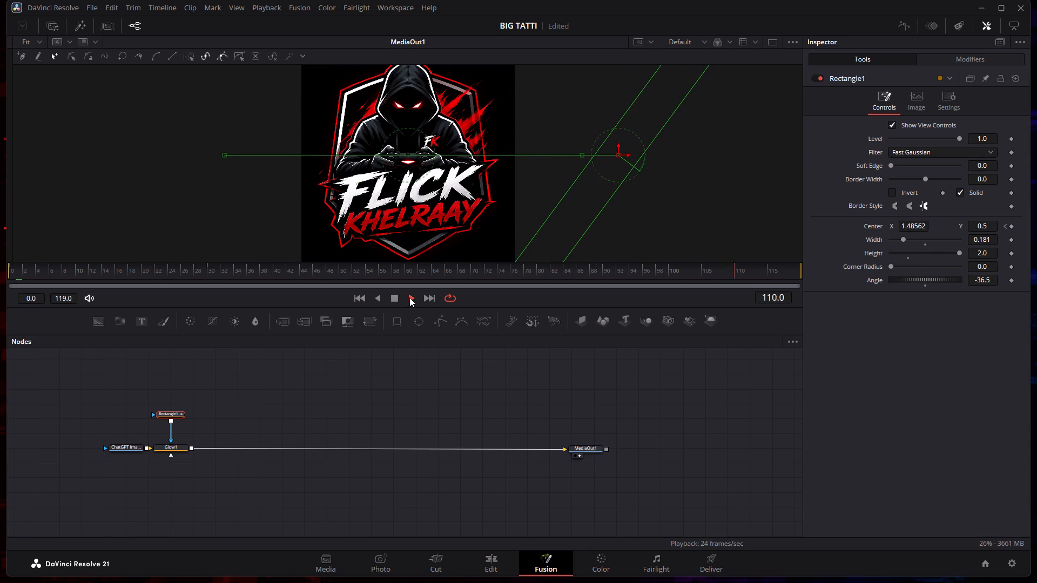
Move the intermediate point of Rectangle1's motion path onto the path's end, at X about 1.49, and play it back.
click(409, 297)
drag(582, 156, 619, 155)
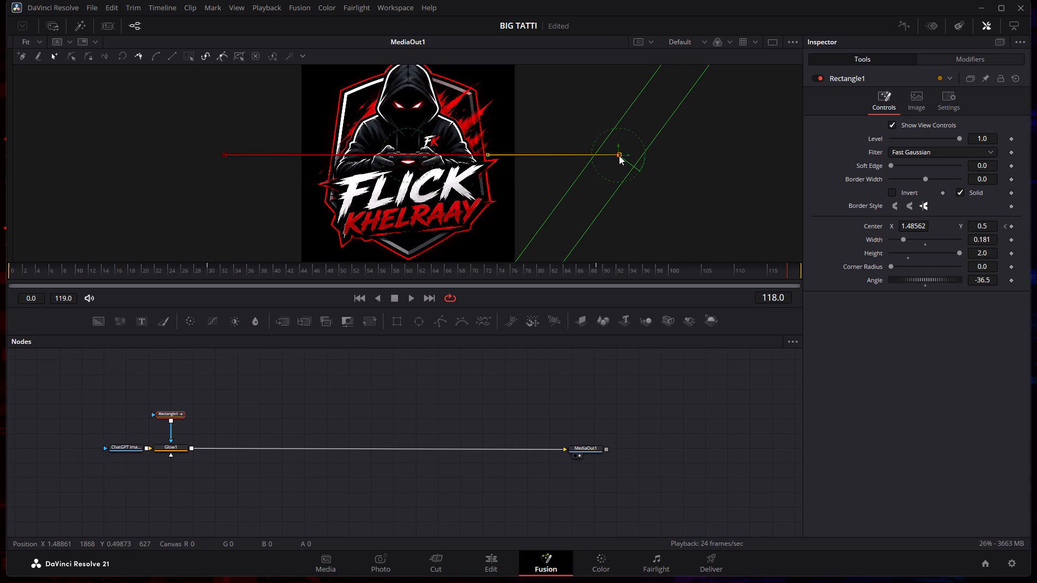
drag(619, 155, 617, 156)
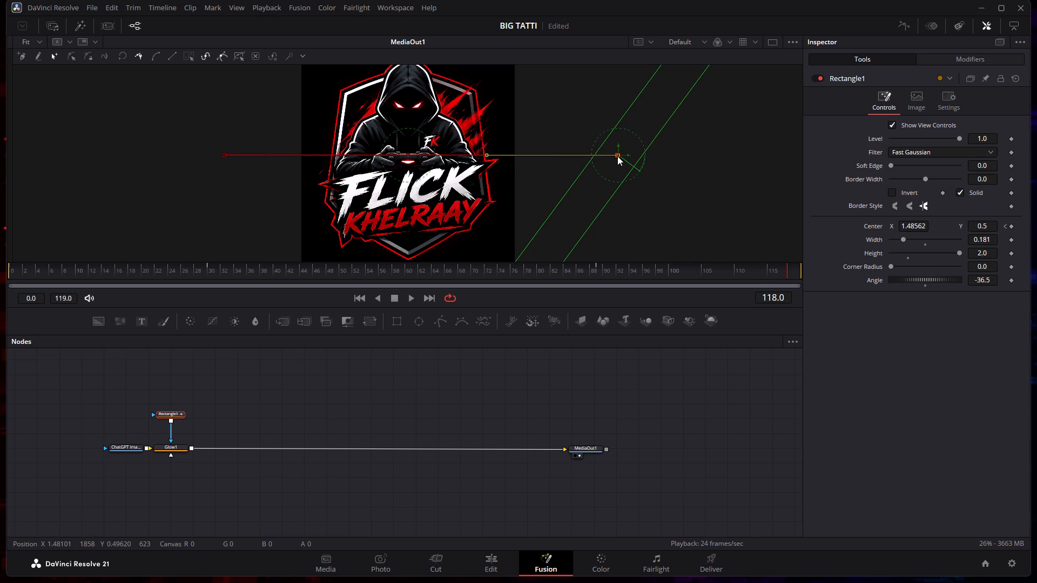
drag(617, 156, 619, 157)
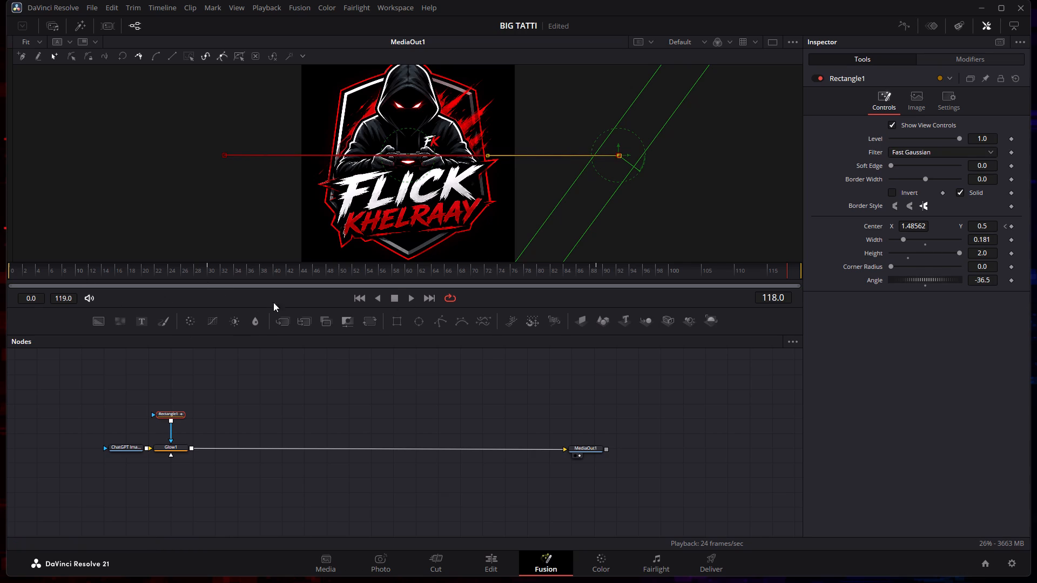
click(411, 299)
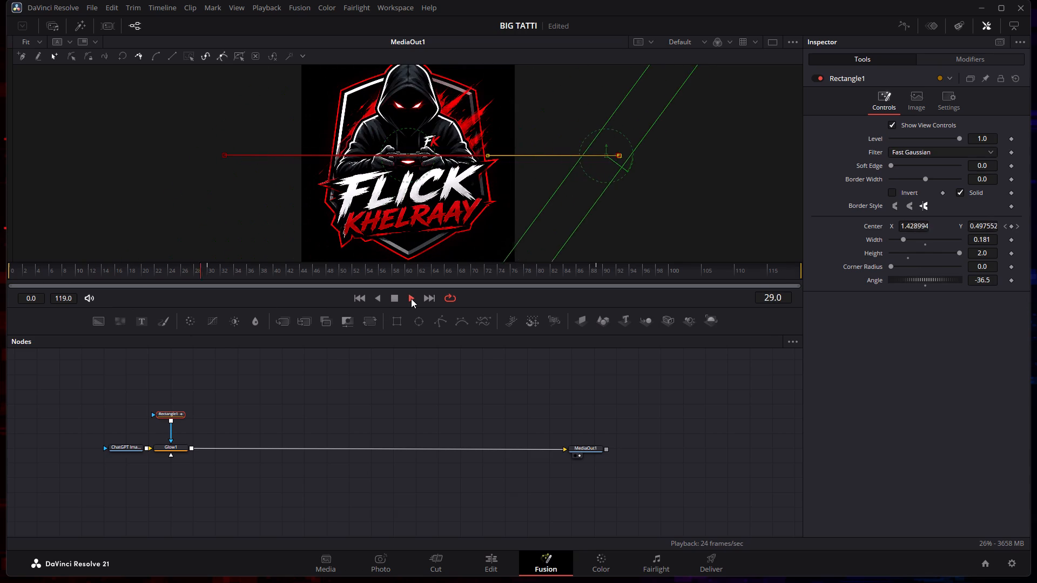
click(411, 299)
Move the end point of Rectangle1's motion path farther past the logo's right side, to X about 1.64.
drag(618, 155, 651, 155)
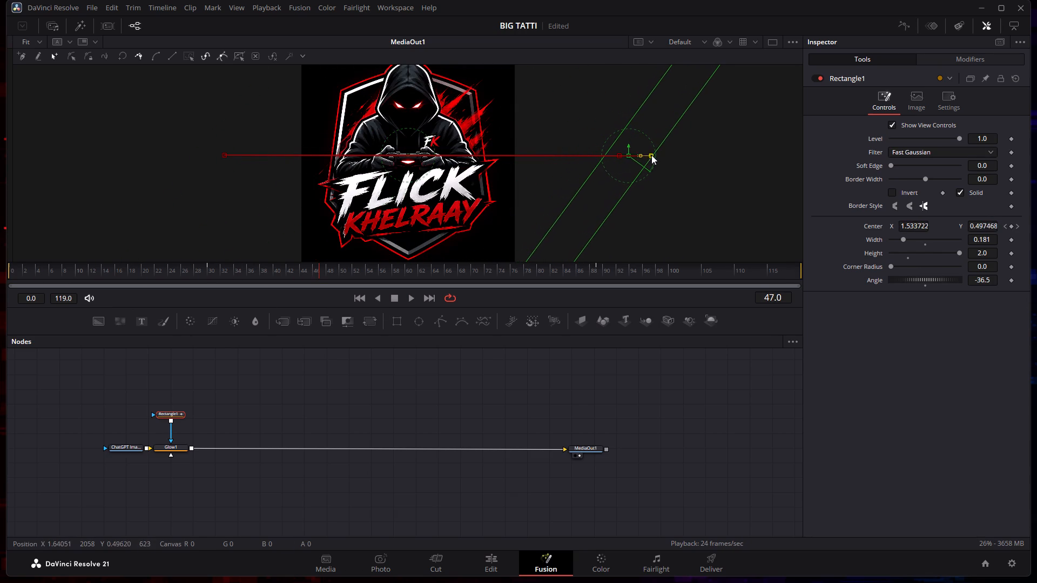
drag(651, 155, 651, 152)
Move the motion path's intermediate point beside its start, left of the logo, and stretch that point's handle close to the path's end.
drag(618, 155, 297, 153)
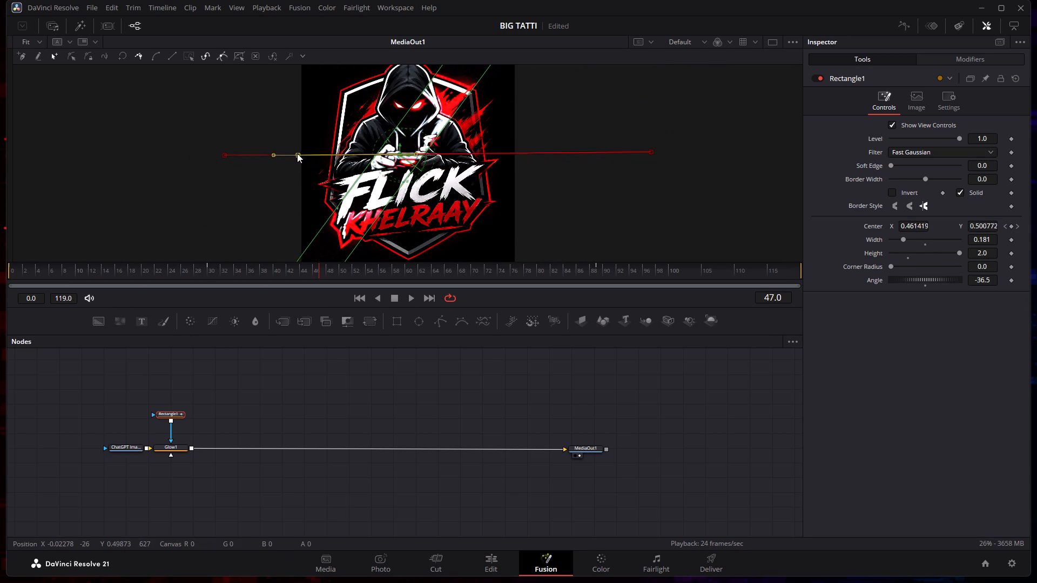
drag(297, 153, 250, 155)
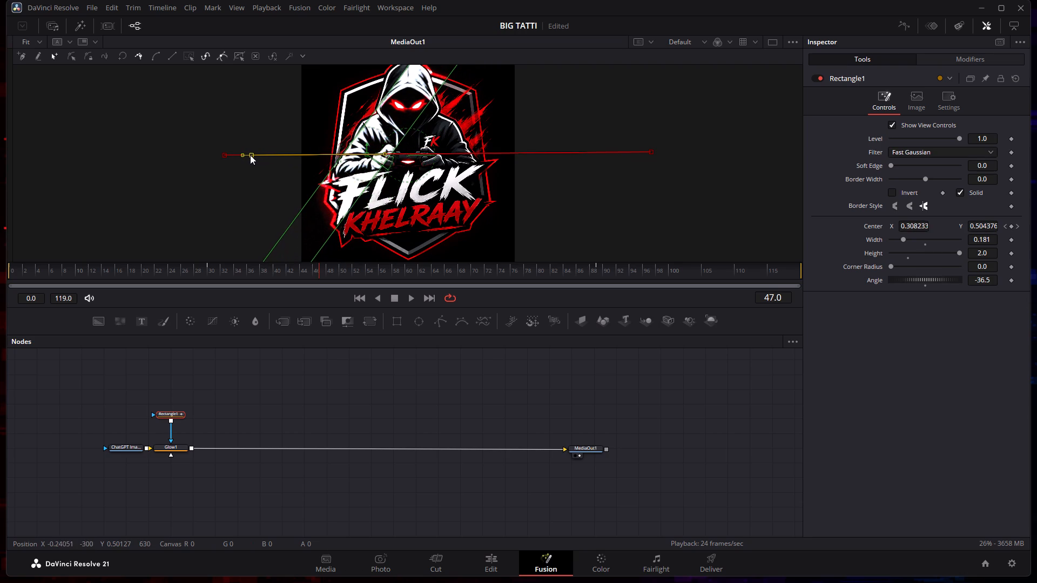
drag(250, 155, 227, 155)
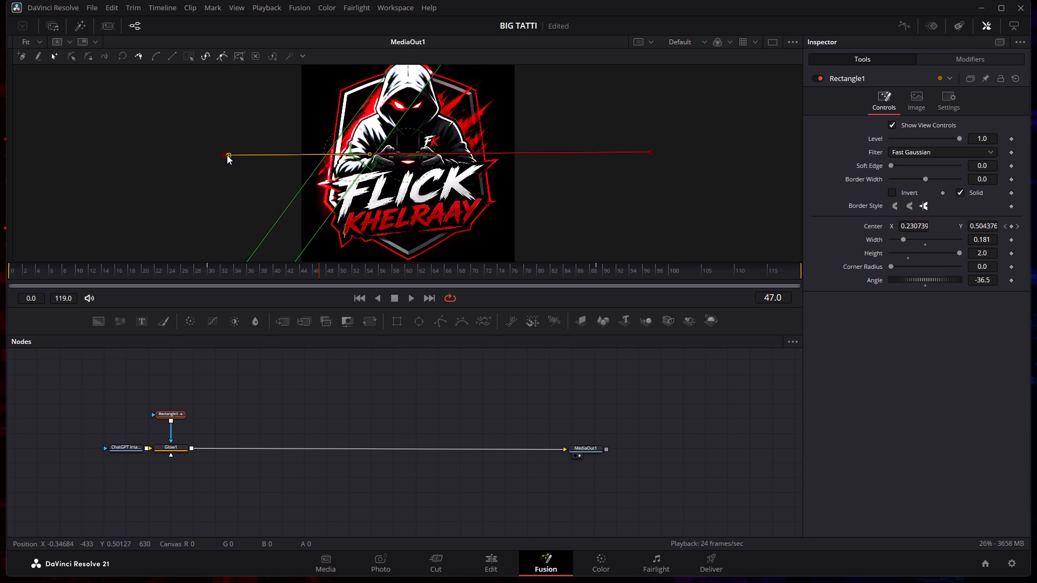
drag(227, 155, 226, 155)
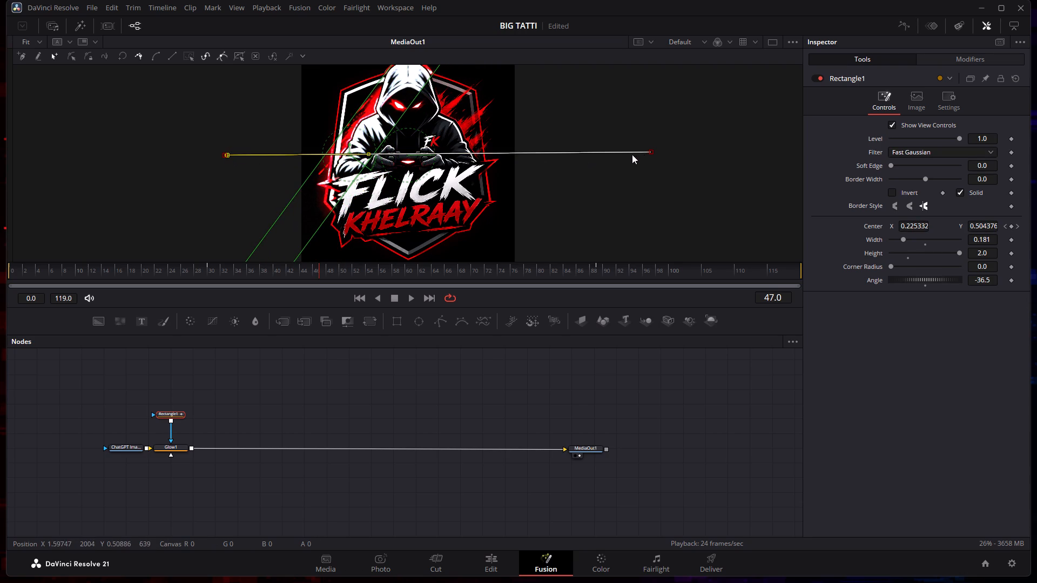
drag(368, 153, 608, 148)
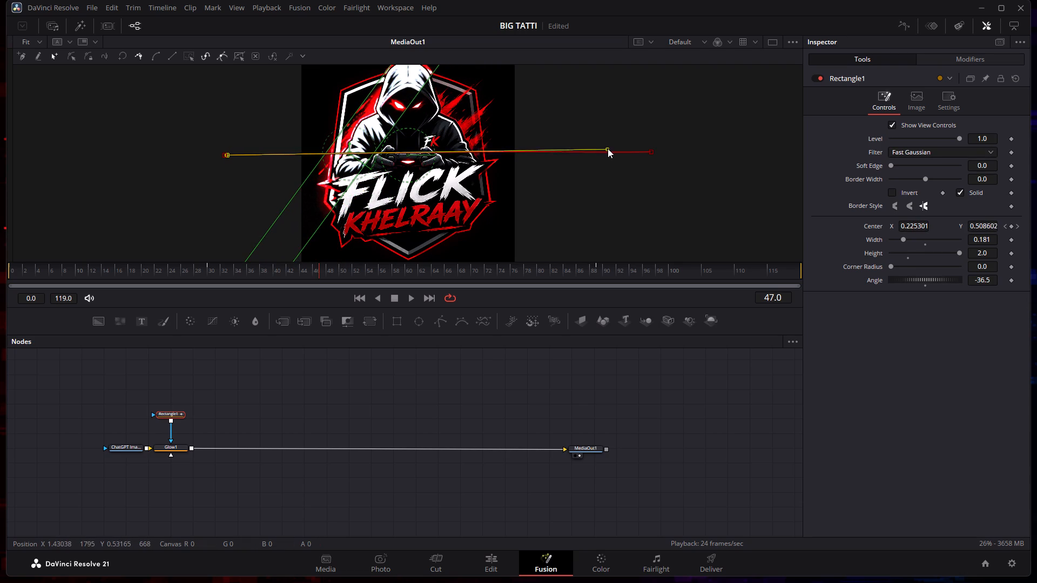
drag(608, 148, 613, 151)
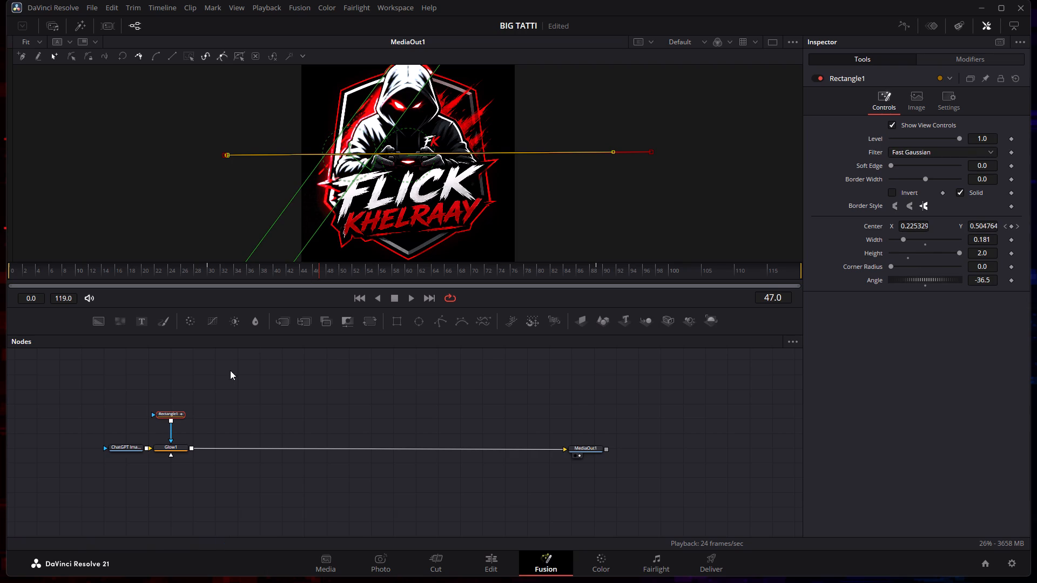
Play the animation from frame 0 to check the mask's sweep along the reshaped path.
drag(310, 269, 0, 277)
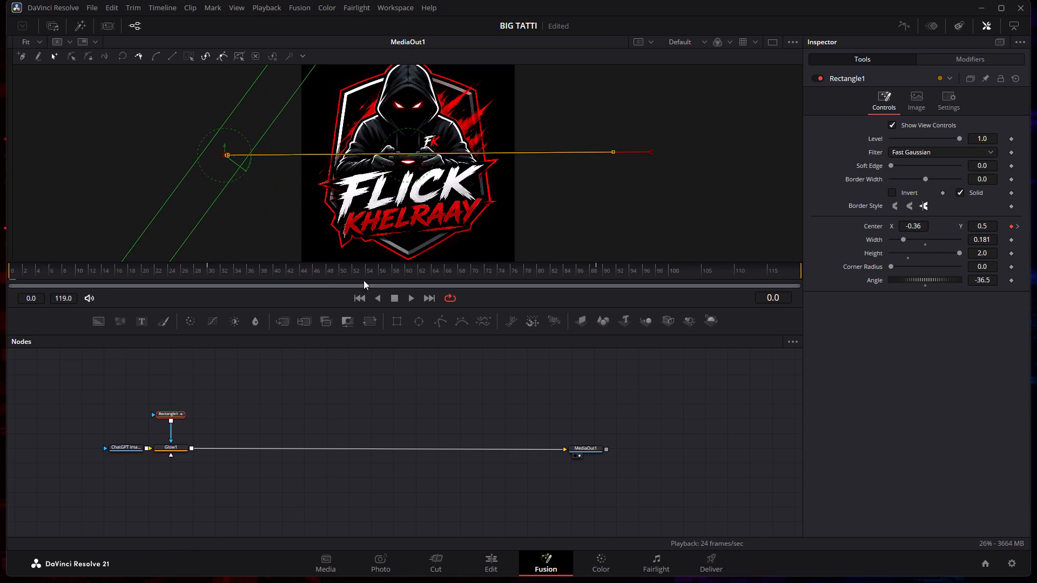
click(412, 296)
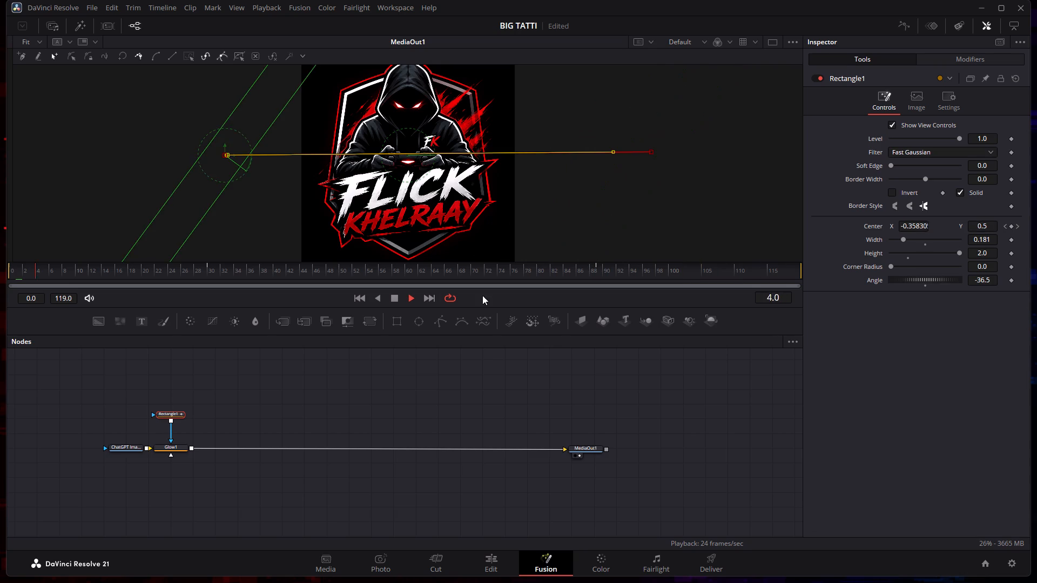
Delete the animated Rectangle1 mask node.
click(172, 414)
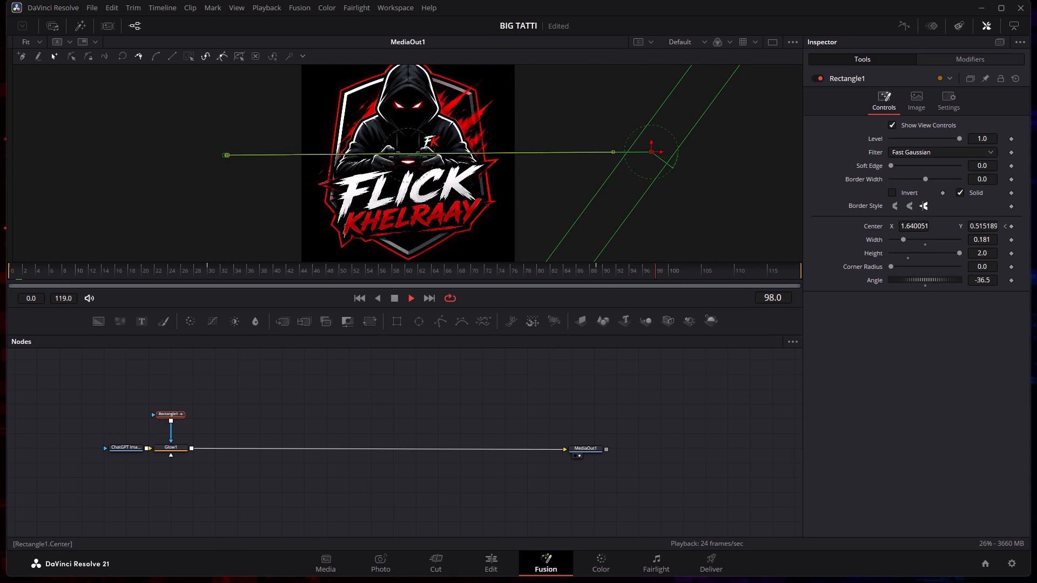
right_click(176, 416)
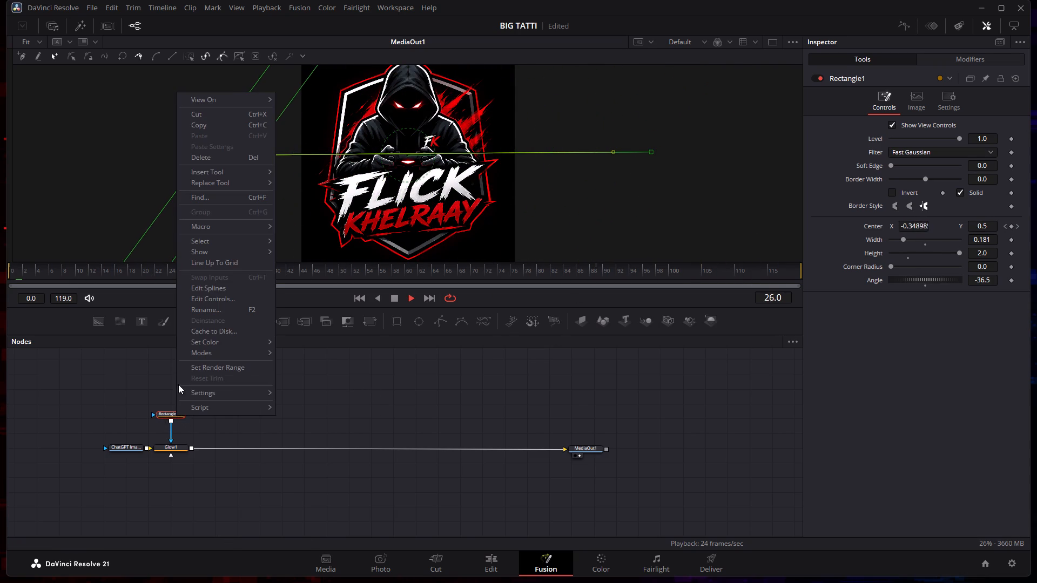
click(225, 157)
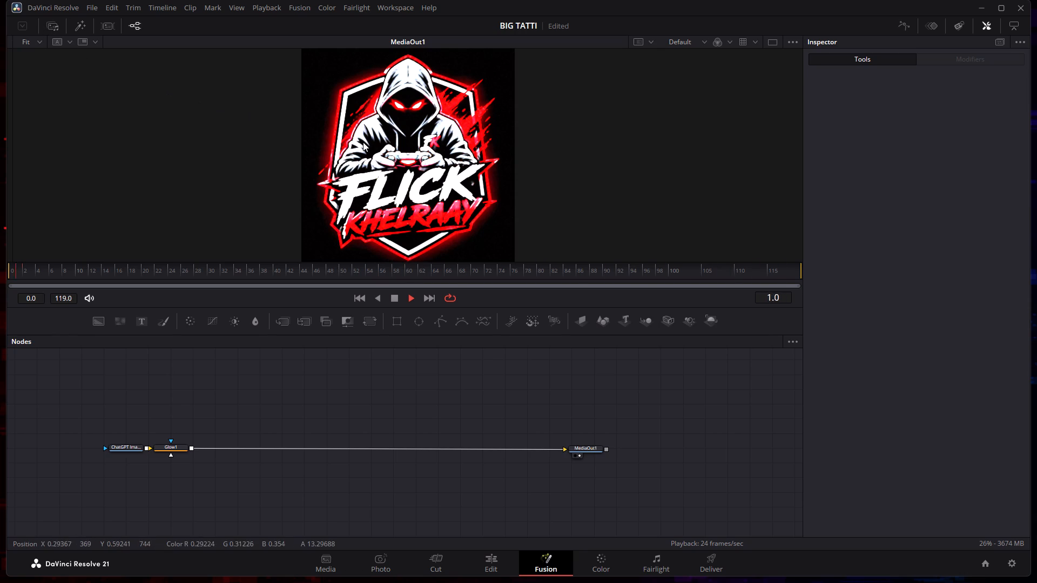
At frame 0, add a new Rectangle mask above Glow1 and connect it to Glow1's Effect Mask input.
click(410, 301)
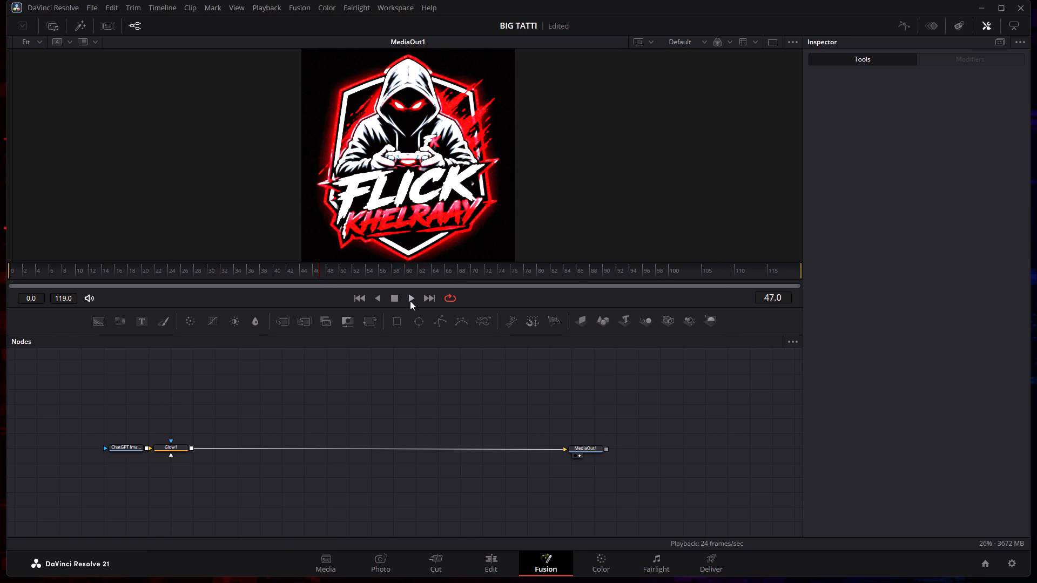
drag(331, 268, 0, 284)
click(171, 450)
click(162, 388)
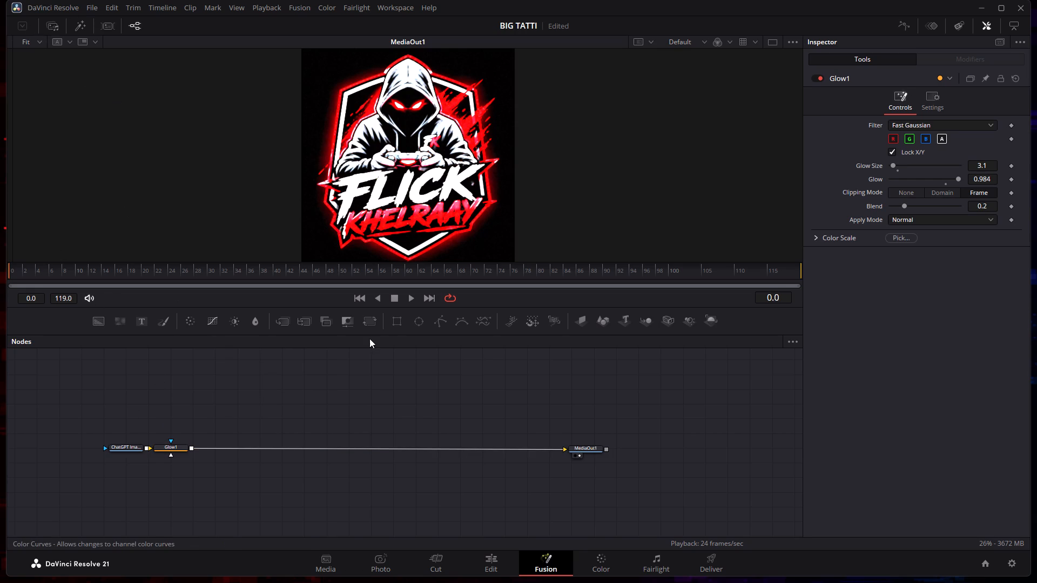
click(399, 322)
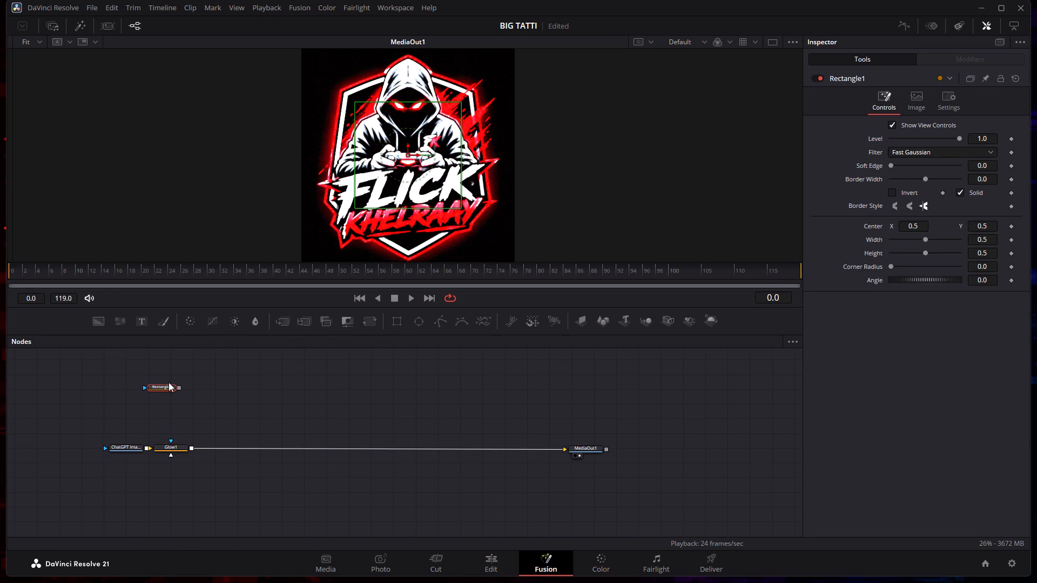
drag(167, 385, 178, 402)
drag(178, 402, 177, 402)
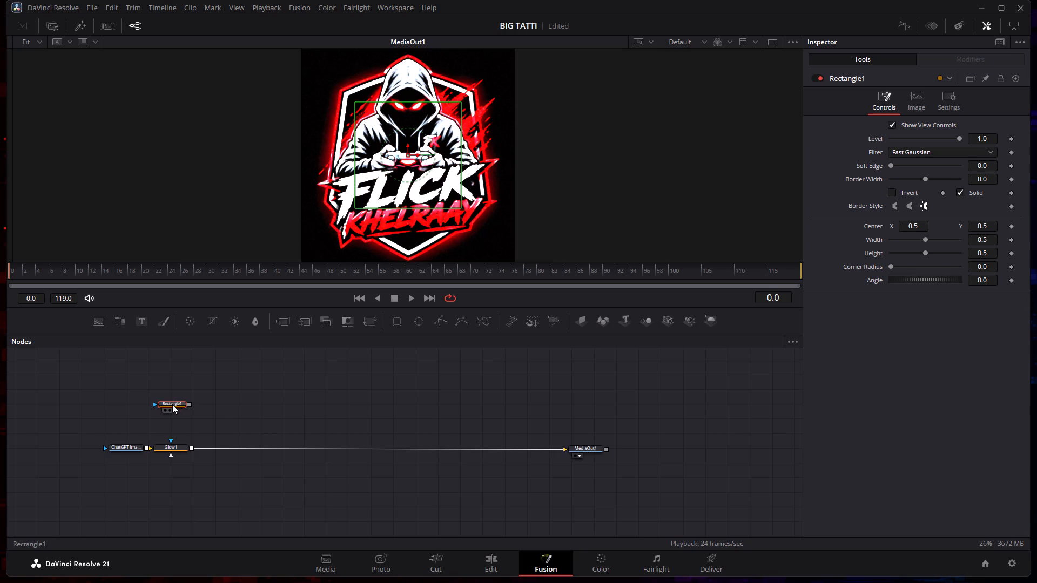
drag(172, 404, 171, 412)
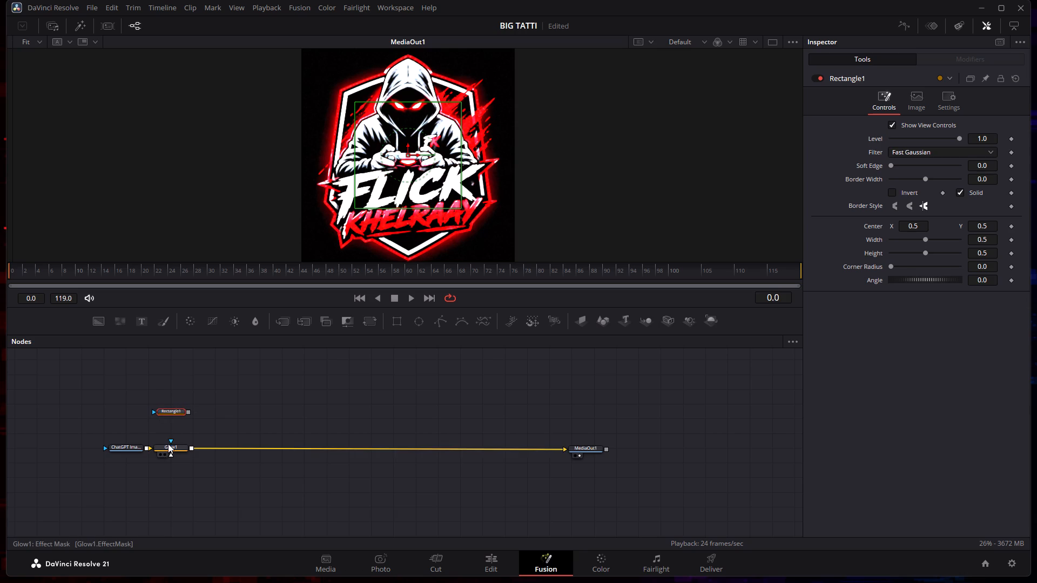
drag(169, 439, 169, 412)
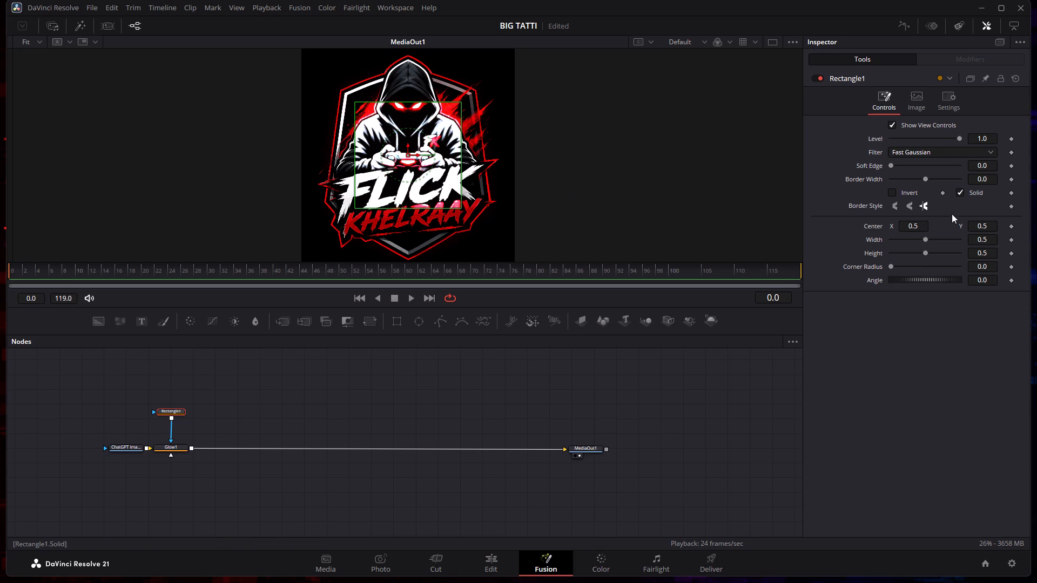
Narrow the new rectangle mask to a Width of about 0.197.
drag(926, 240, 940, 240)
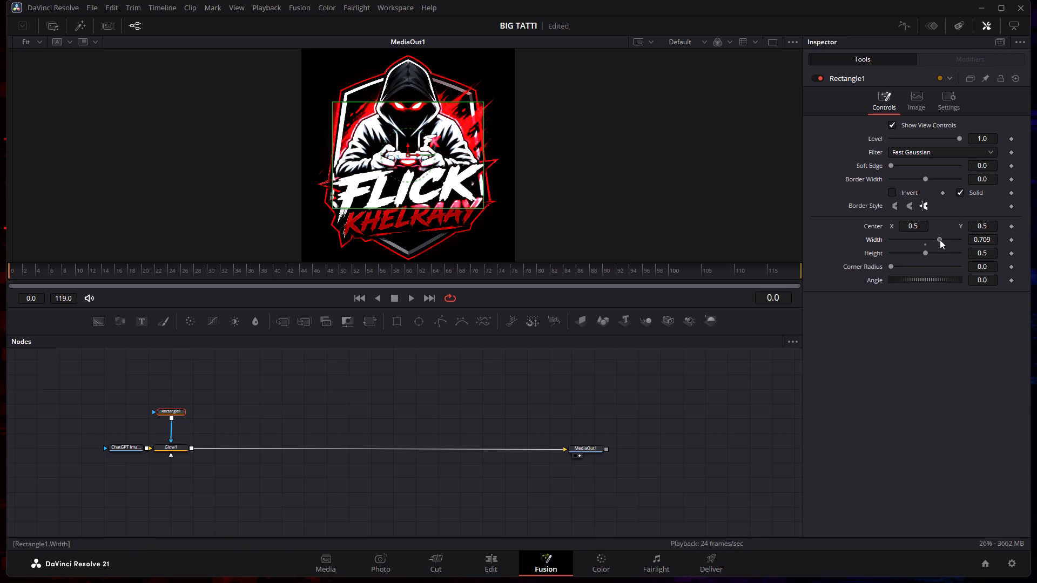
drag(940, 240, 903, 239)
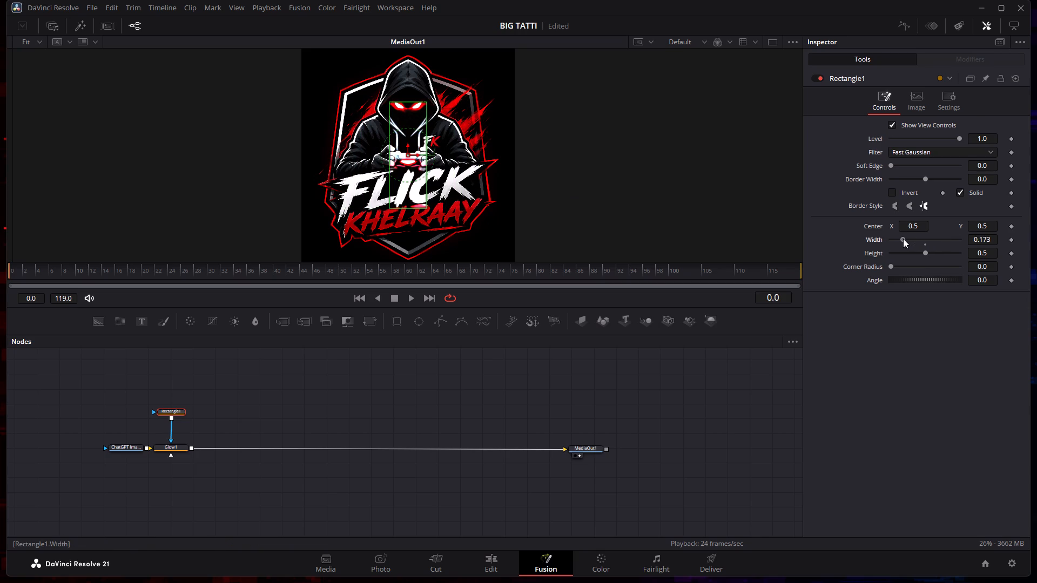
drag(903, 239, 897, 239)
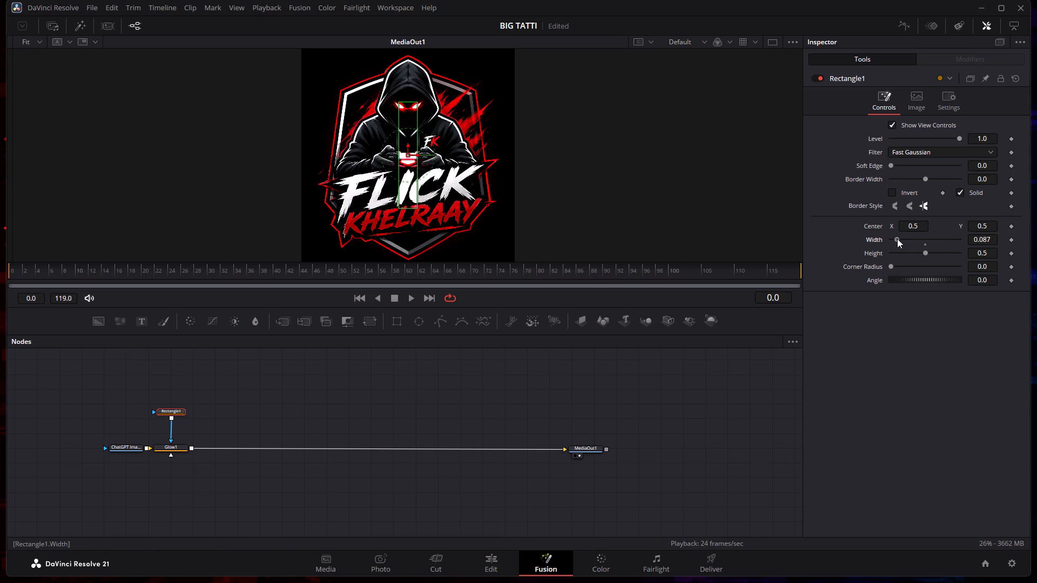
drag(897, 239, 906, 239)
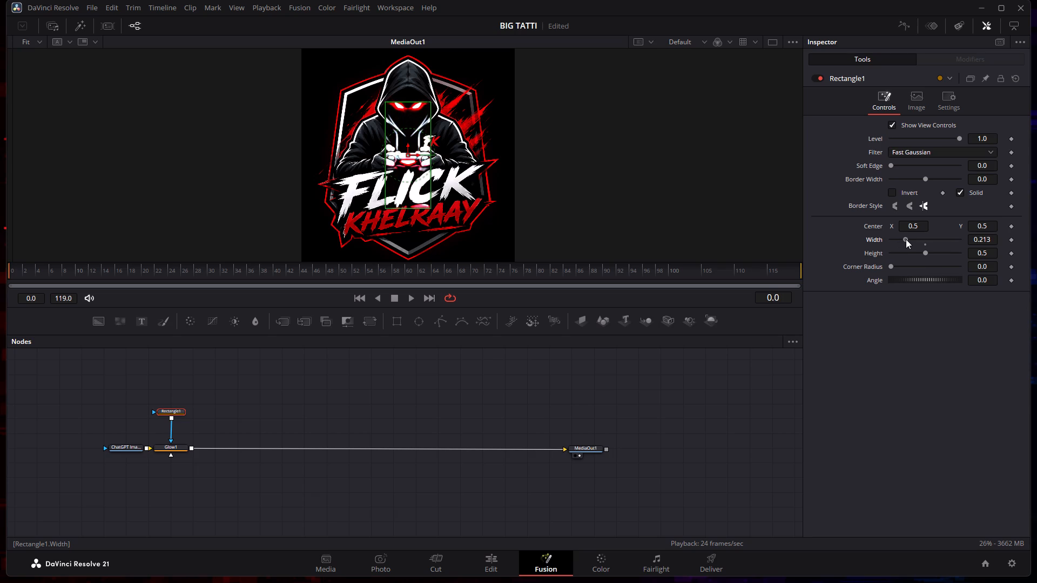
drag(906, 239, 905, 239)
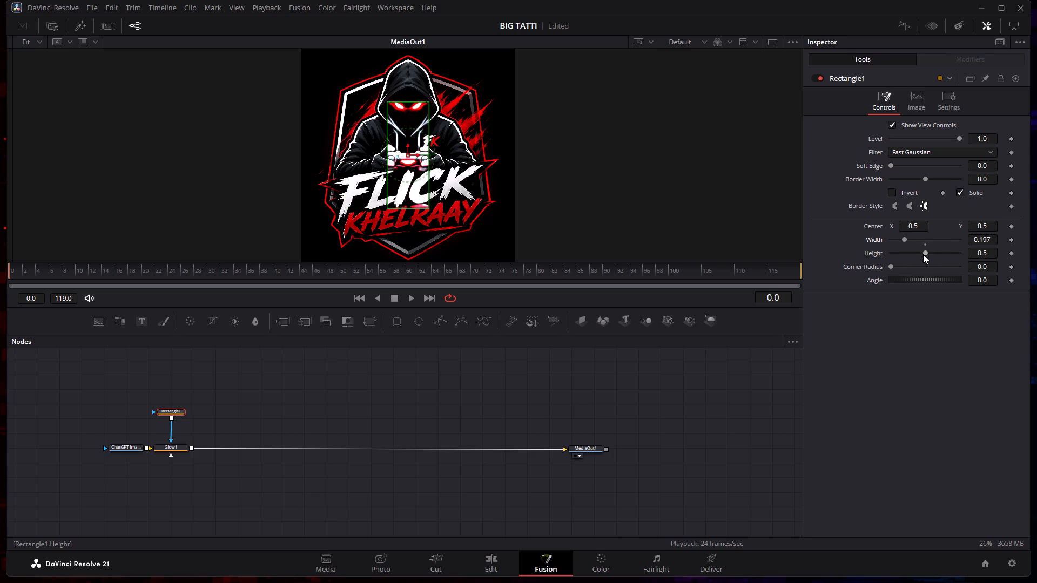
Set the rectangle mask's Height to 2.0.
drag(923, 254, 942, 257)
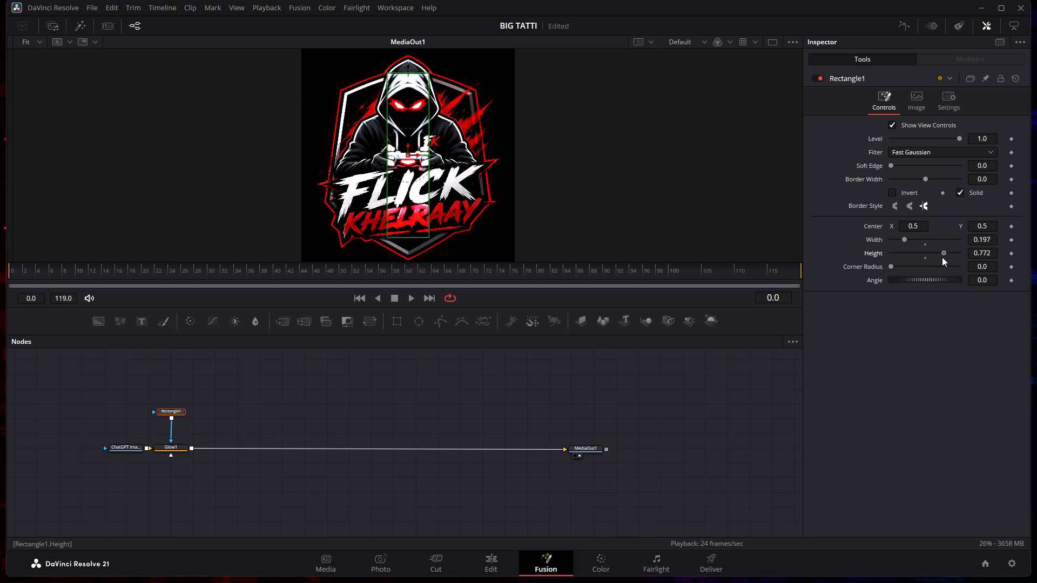
drag(942, 257, 982, 253)
click(996, 253)
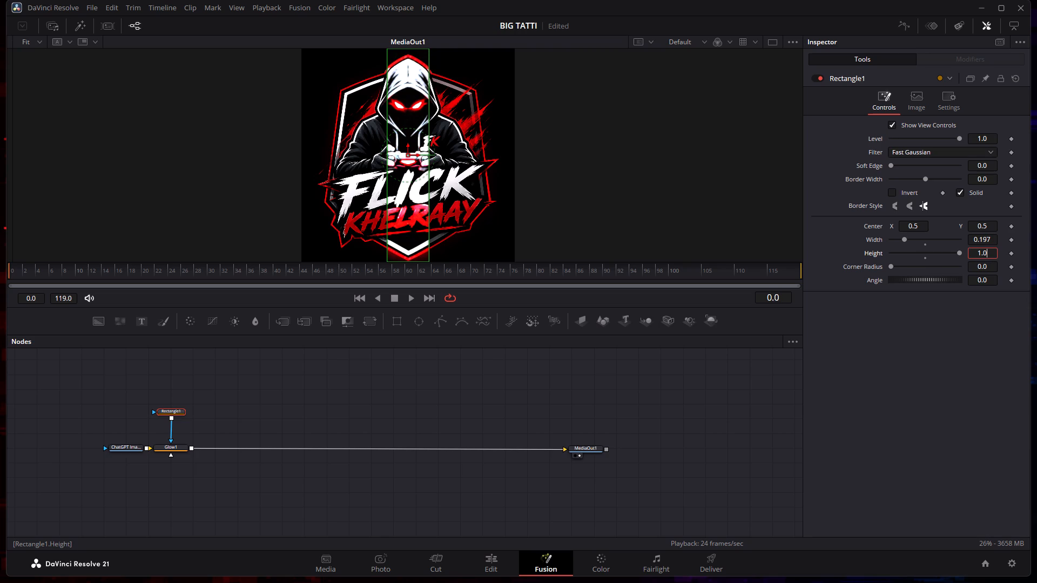
key(BackSpace)
key(BackSpace)
key(BackSpace)
key(2)
key(Return)
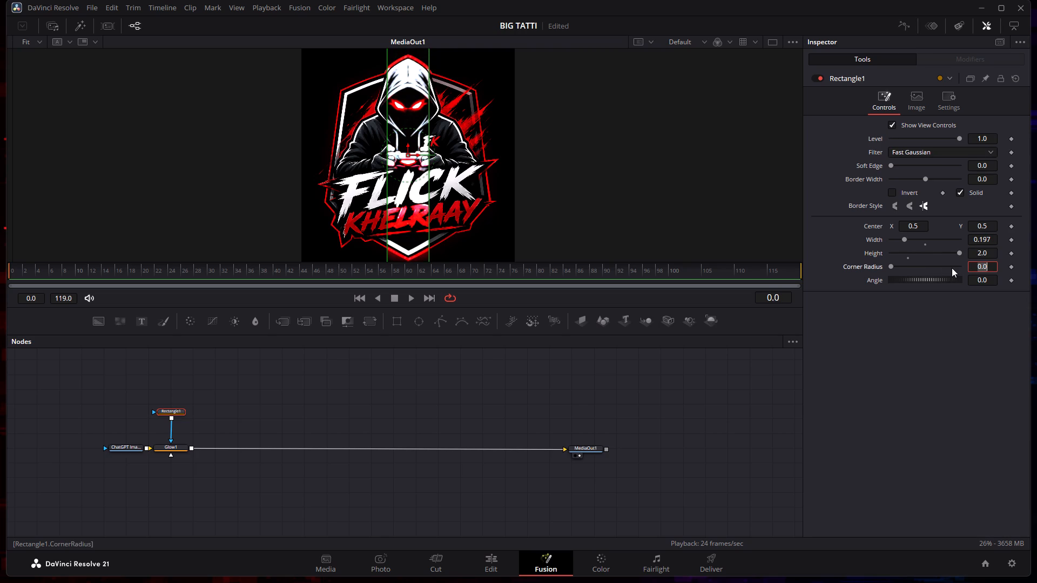
Tilt the rectangle mask diagonally to an Angle of about -39.1.
click(930, 279)
drag(928, 280, 931, 280)
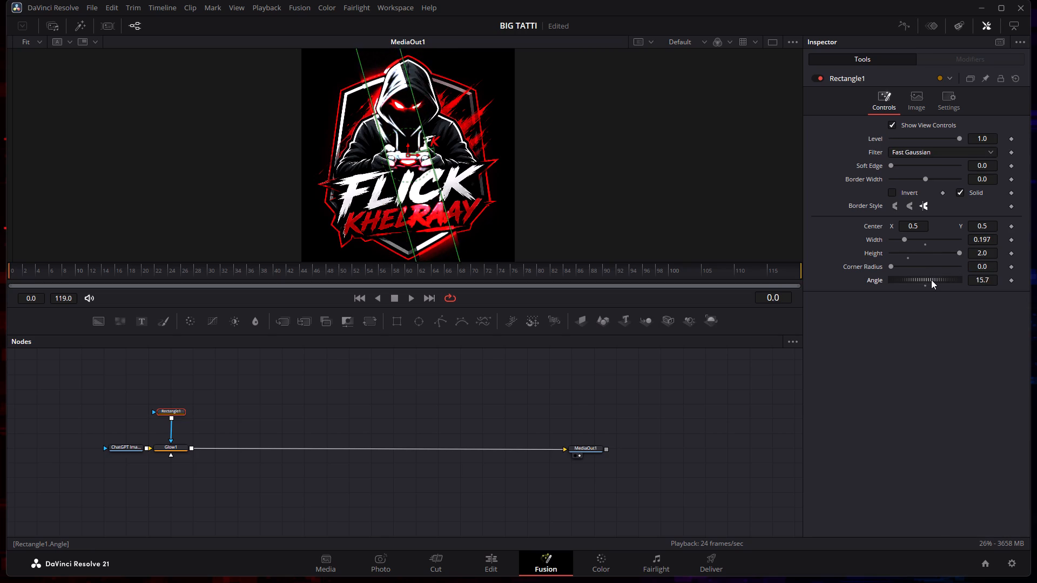
drag(931, 280, 920, 281)
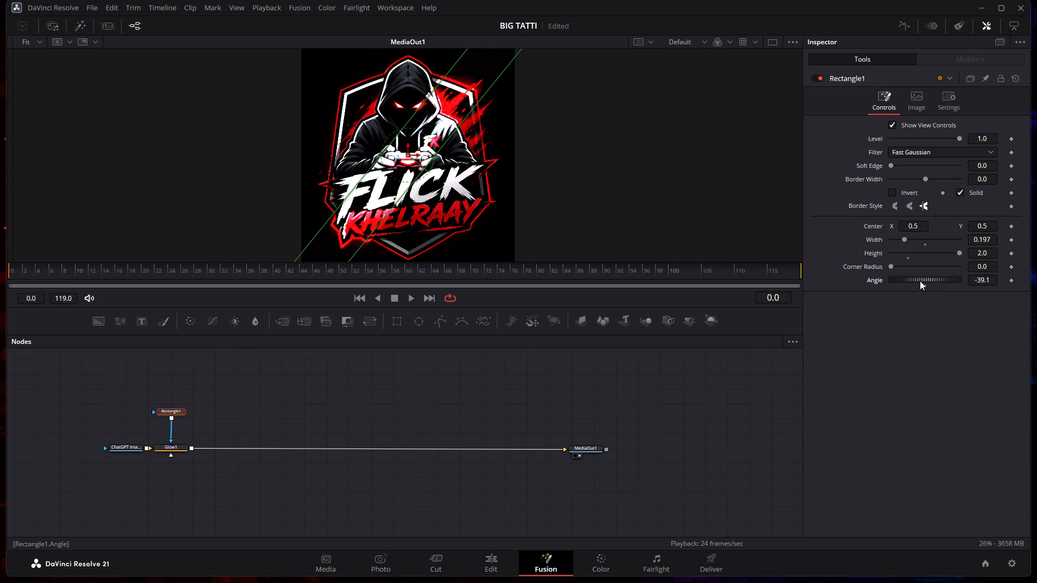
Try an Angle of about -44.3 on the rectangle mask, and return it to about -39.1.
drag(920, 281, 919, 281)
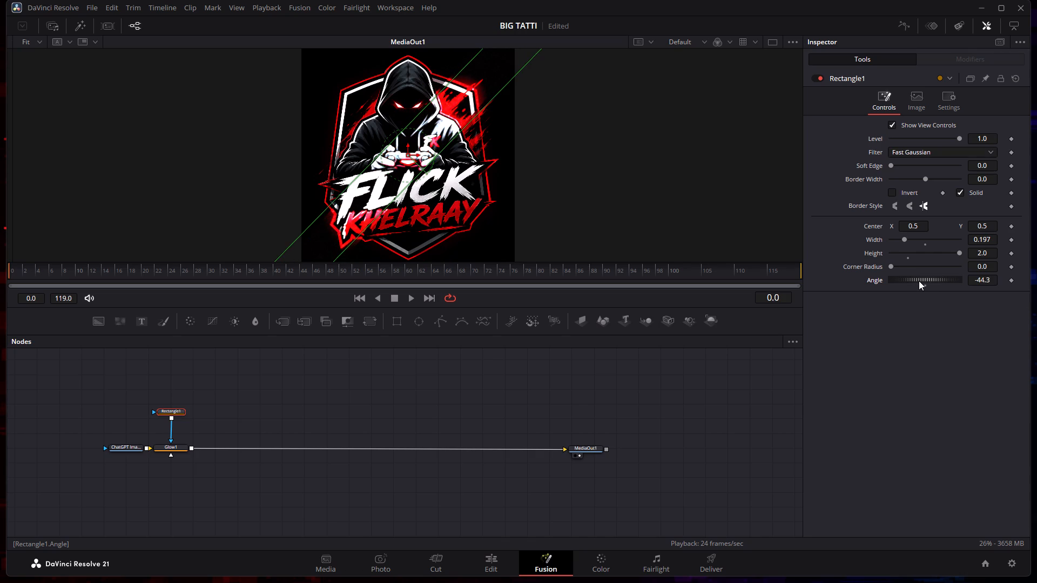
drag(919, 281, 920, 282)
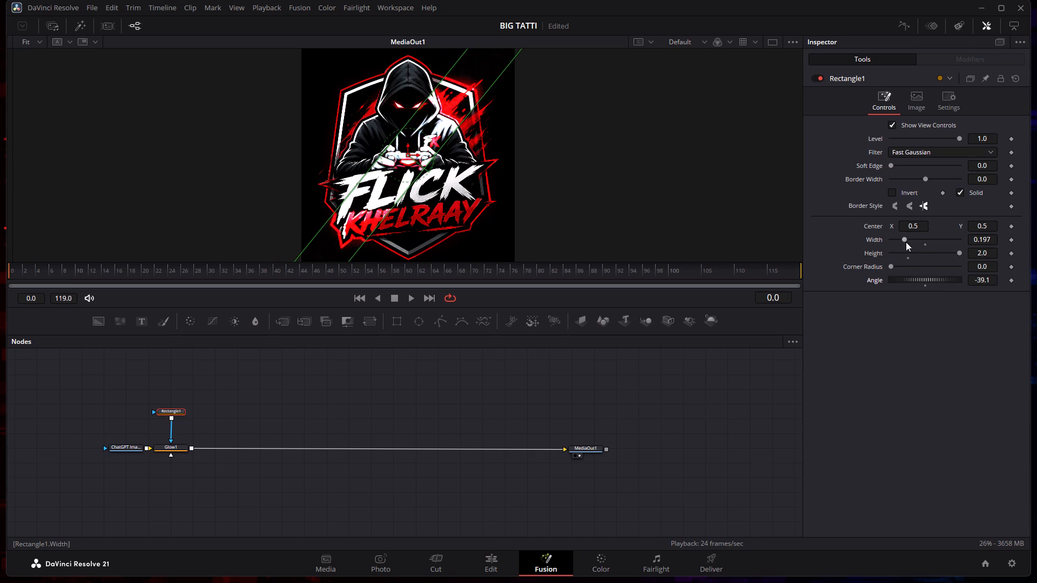
Narrow the rectangle mask slightly to a Width of about 0.181.
click(903, 238)
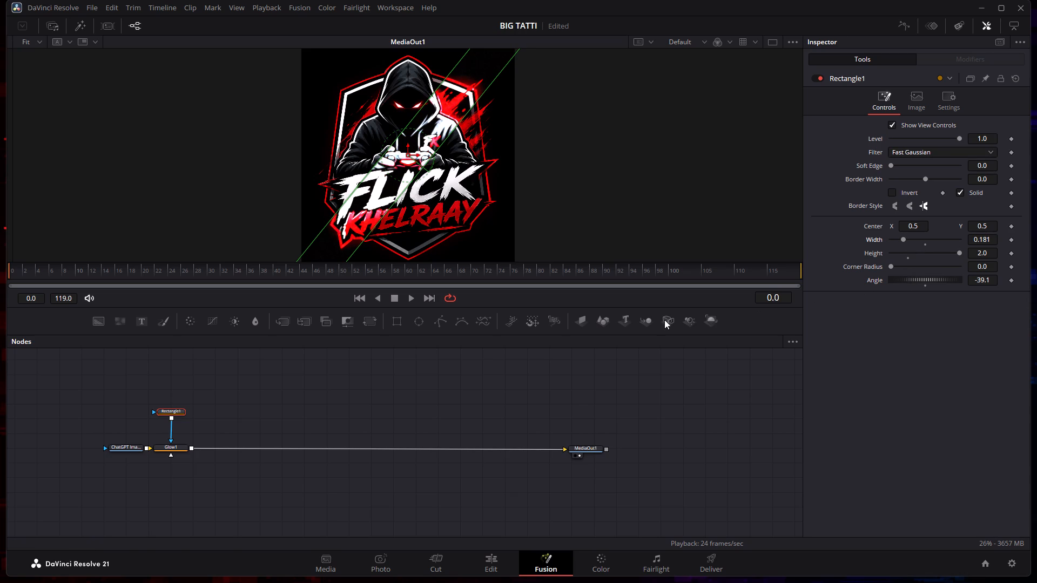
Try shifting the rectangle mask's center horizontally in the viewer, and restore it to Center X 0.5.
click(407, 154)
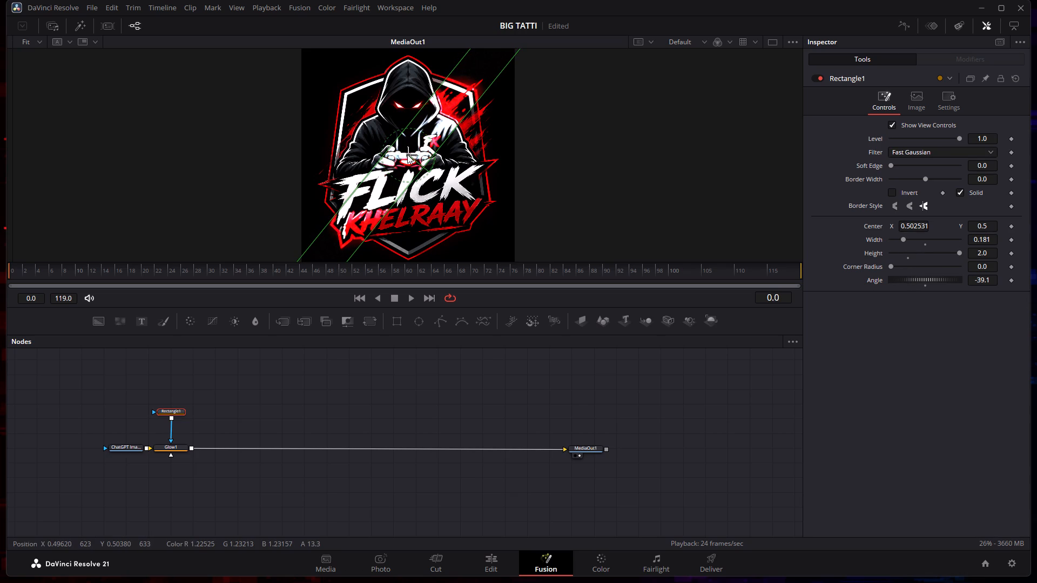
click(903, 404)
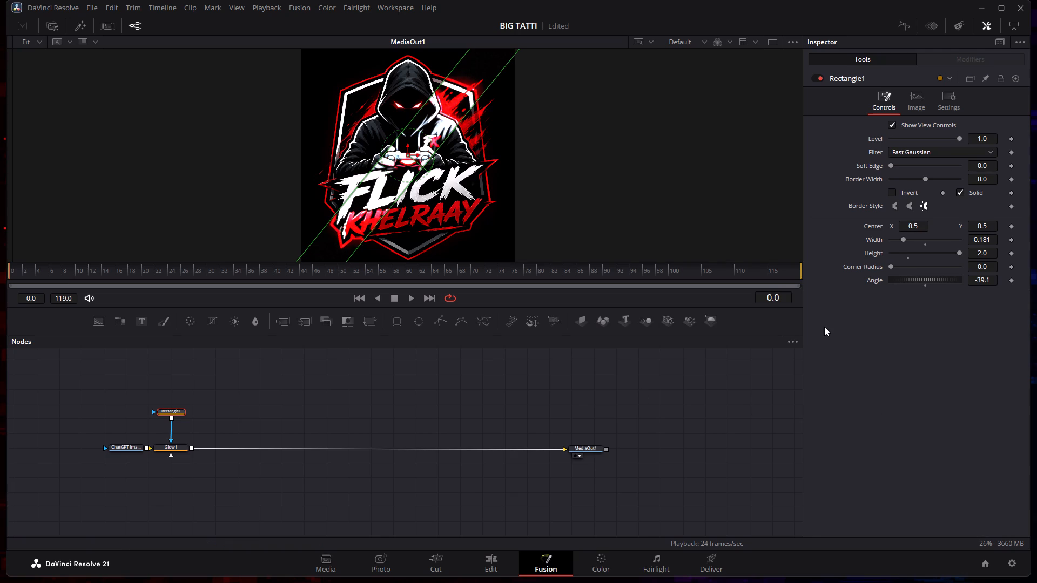
Move the rectangle mask sideways completely off the logo, to a Center X of about -0.498.
click(923, 225)
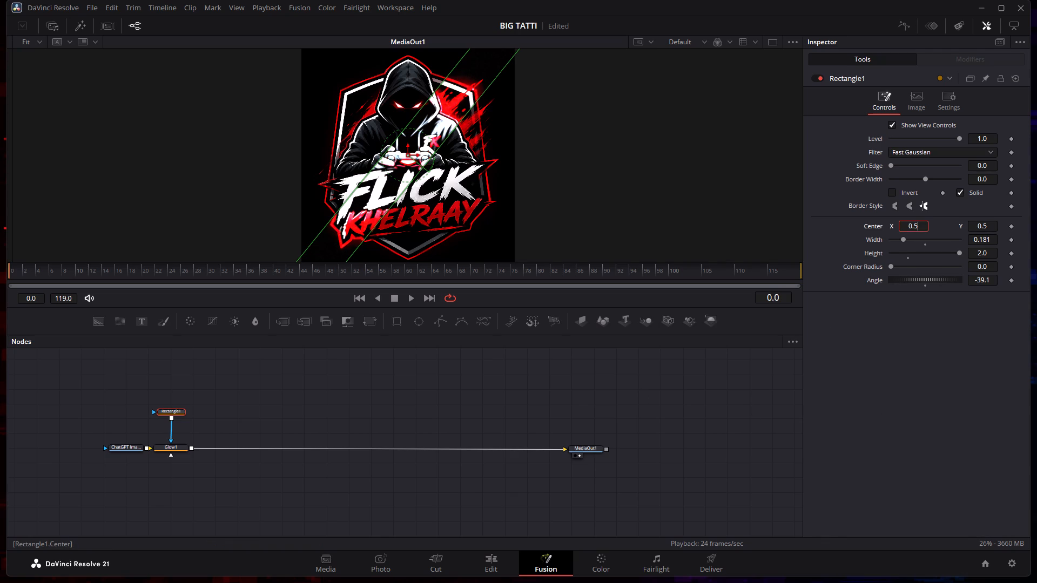
click(920, 226)
click(921, 226)
drag(921, 226, 895, 226)
click(918, 225)
click(922, 227)
click(937, 227)
drag(921, 226, 678, 203)
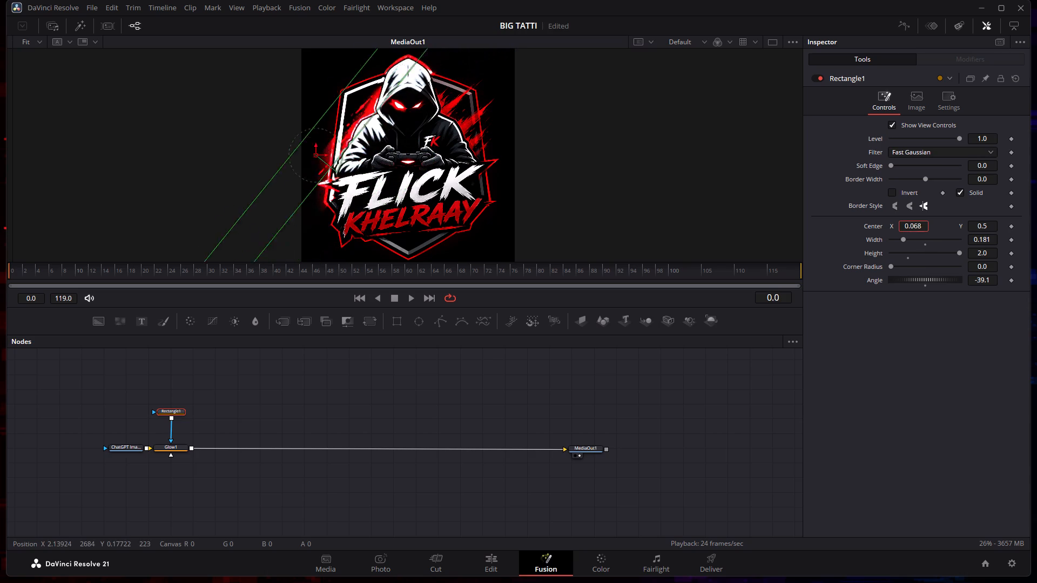
drag(678, 203, 382, 191)
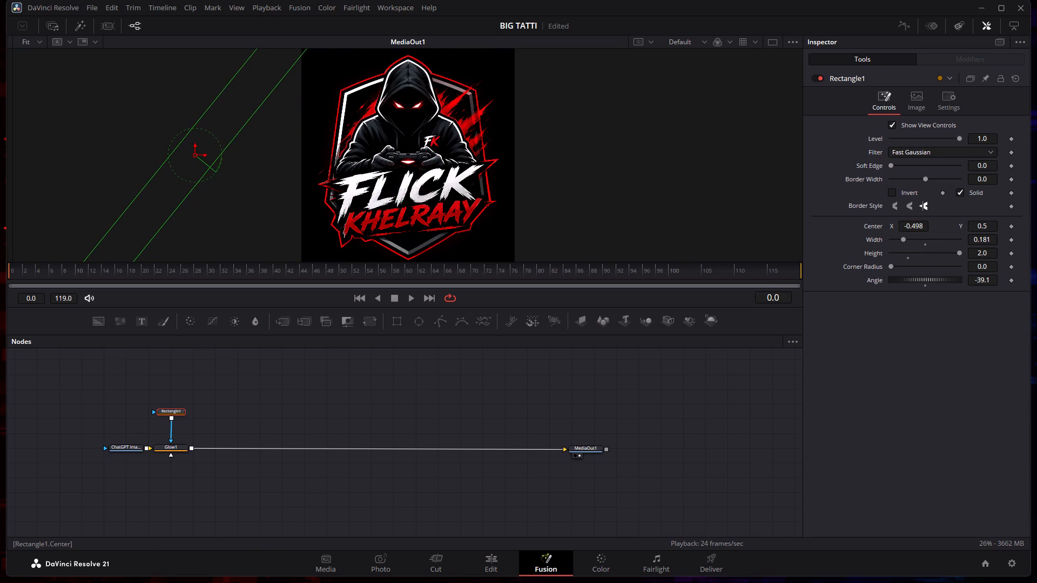
Add a Center keyframe to the rectangle mask at frame 0.
click(1012, 225)
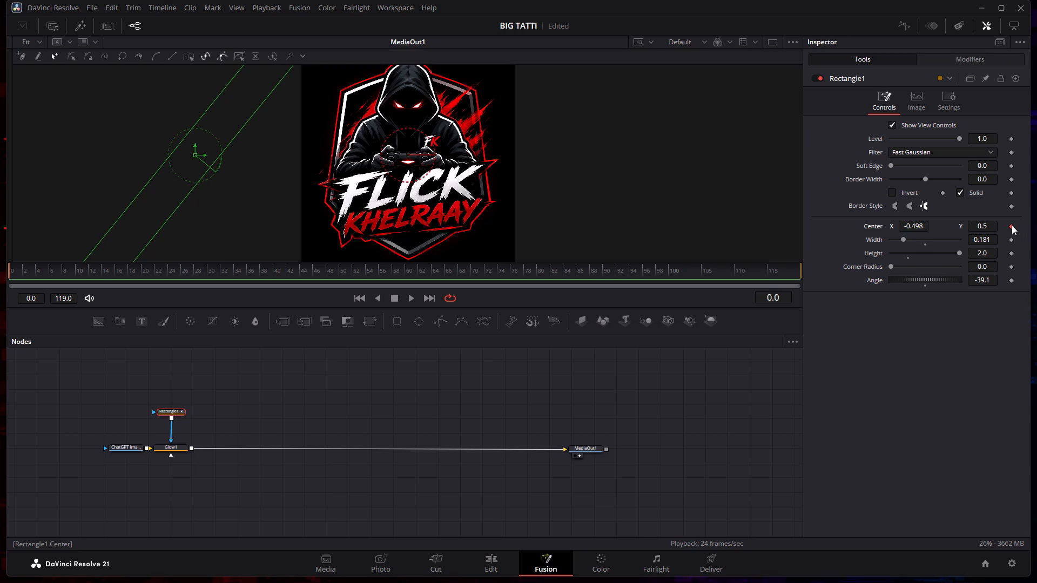
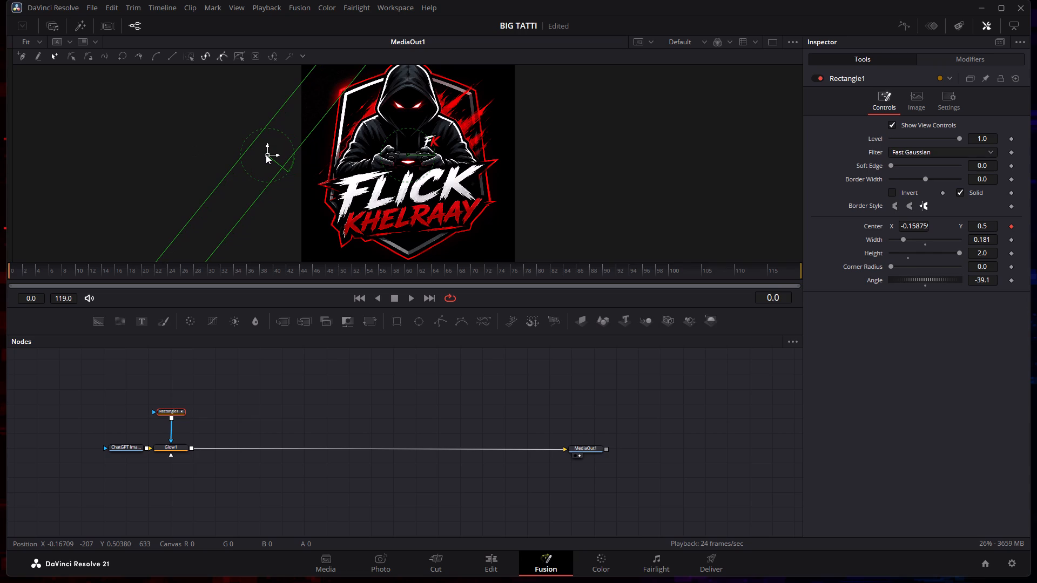
Move the rectangle mask's frame 0 Center clear of the logo, to about X -0.478, Y 0.485.
drag(266, 154, 217, 153)
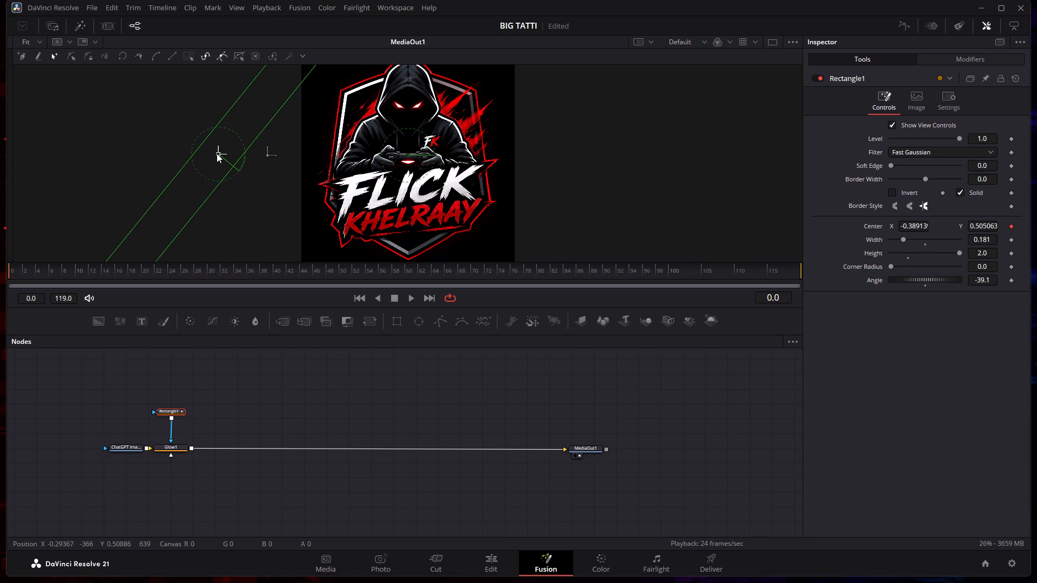
drag(217, 153, 199, 158)
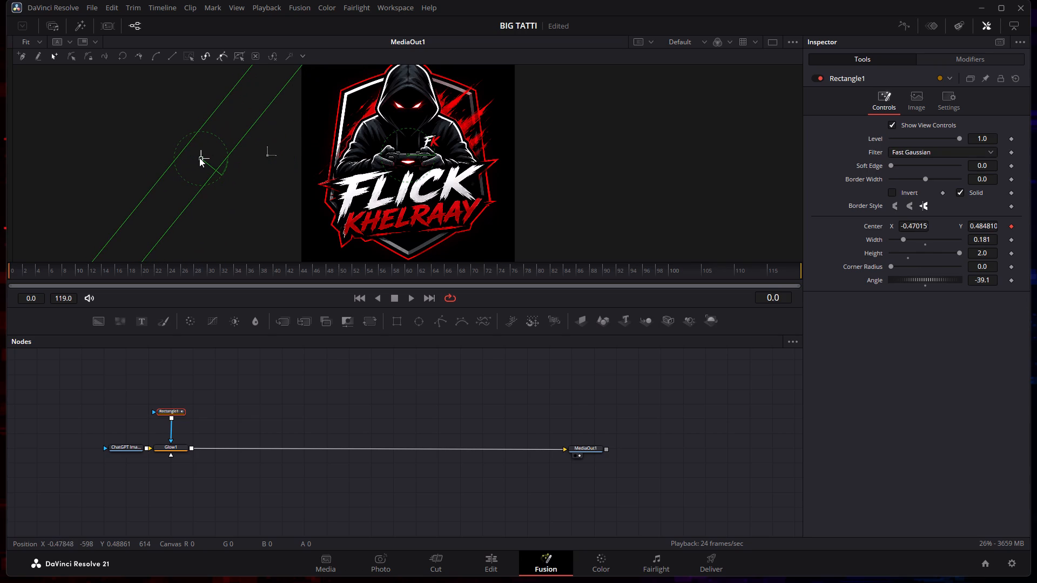
drag(199, 158, 198, 158)
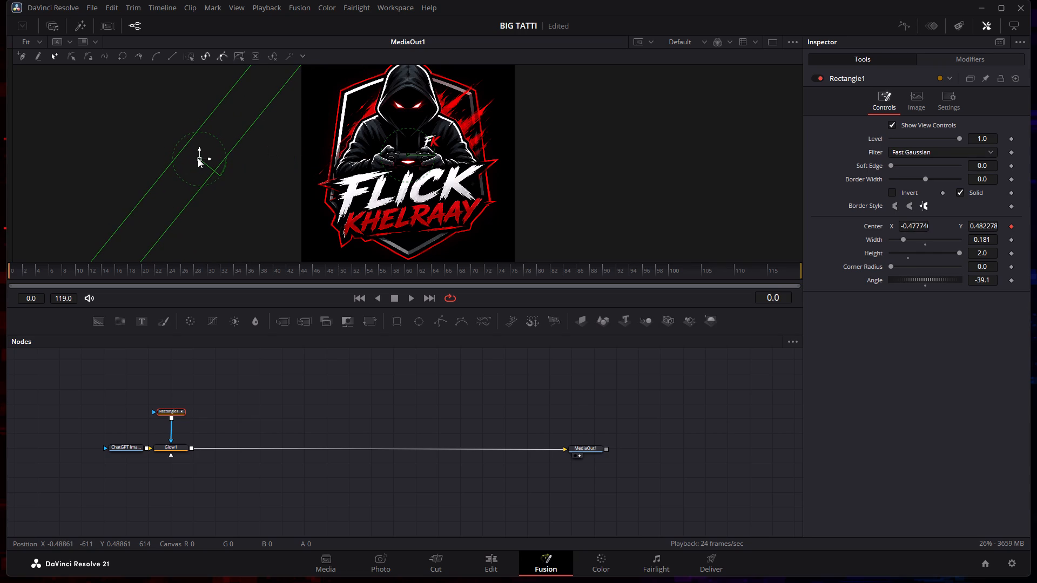
click(198, 158)
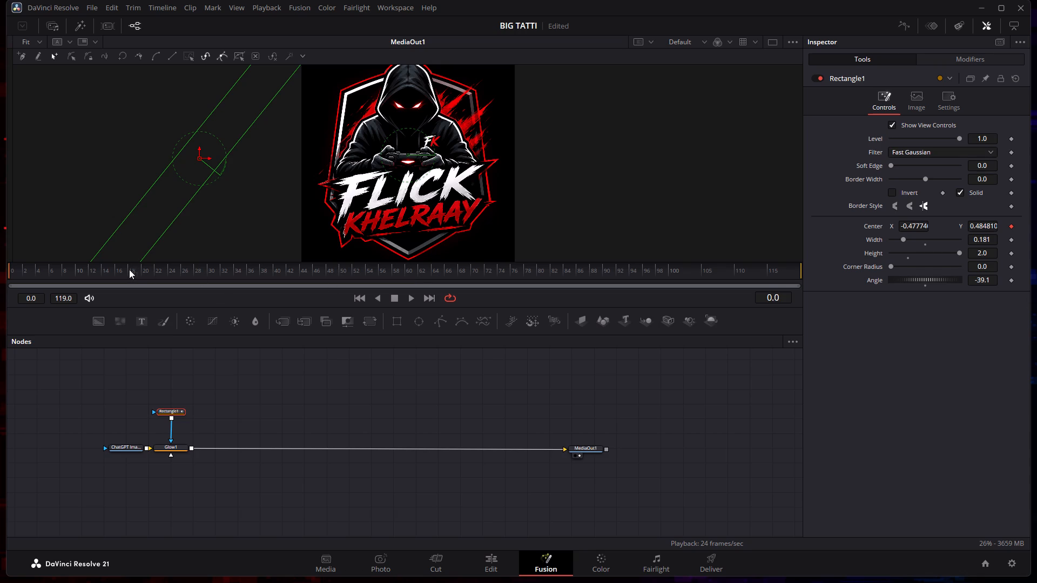
At frame 29, keyframe the rectangle mask's Center just before the logo, at about X -0.159, Y 0.482.
click(206, 271)
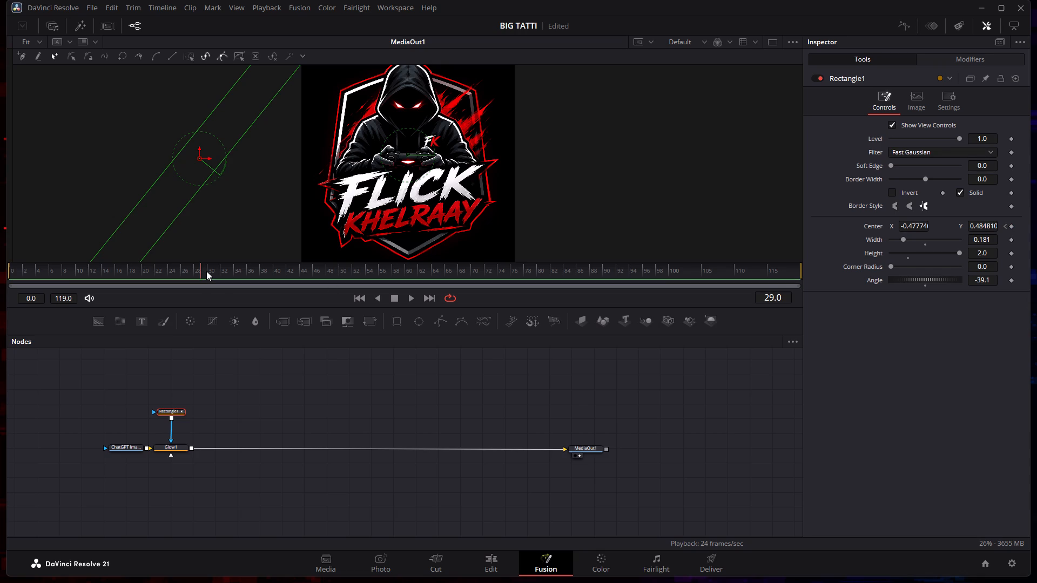
click(206, 271)
click(206, 271)
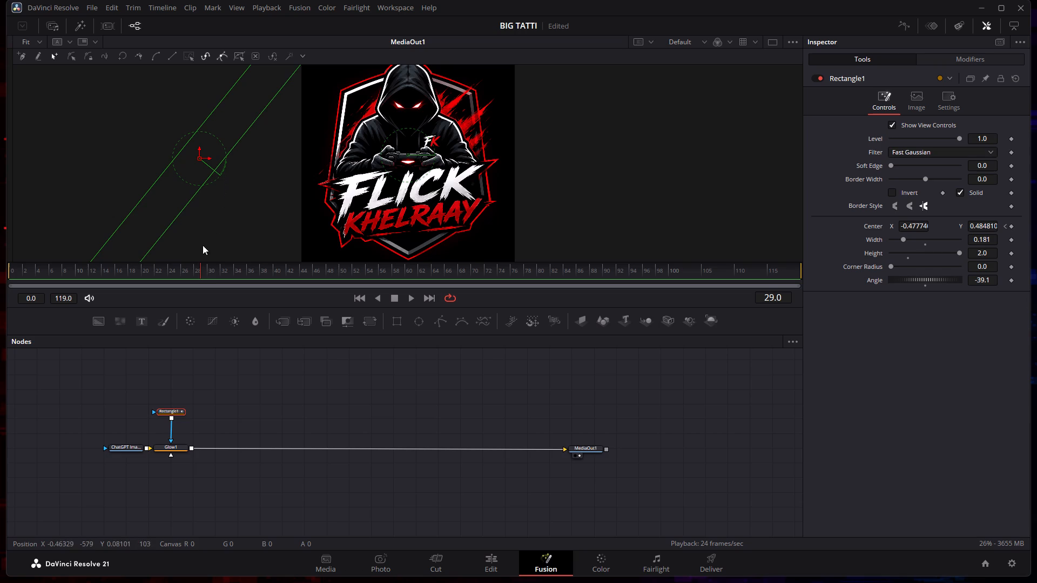
click(207, 270)
drag(198, 157, 249, 155)
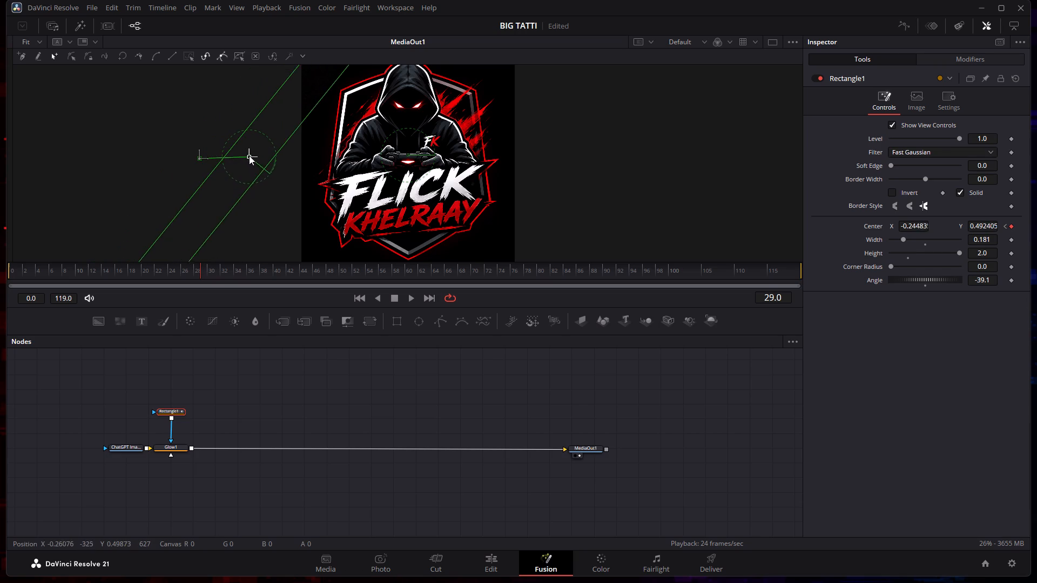
drag(249, 155, 280, 157)
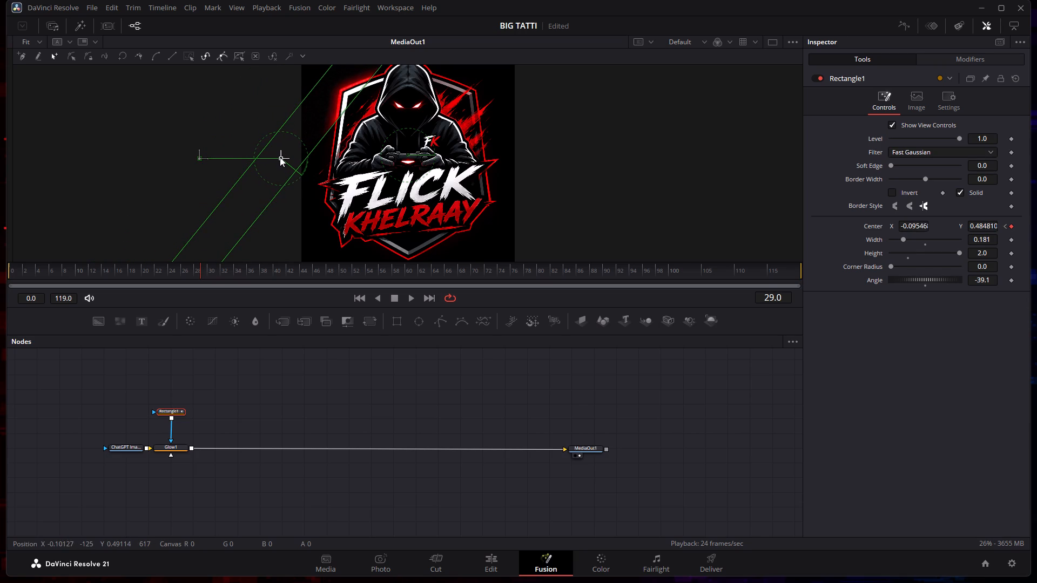
drag(280, 157, 285, 157)
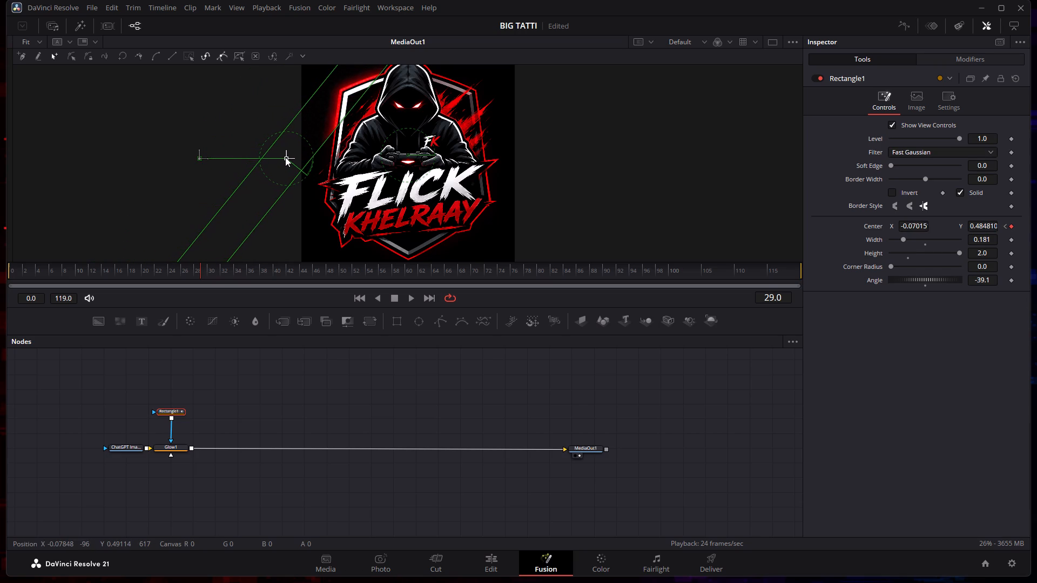
drag(285, 157, 266, 158)
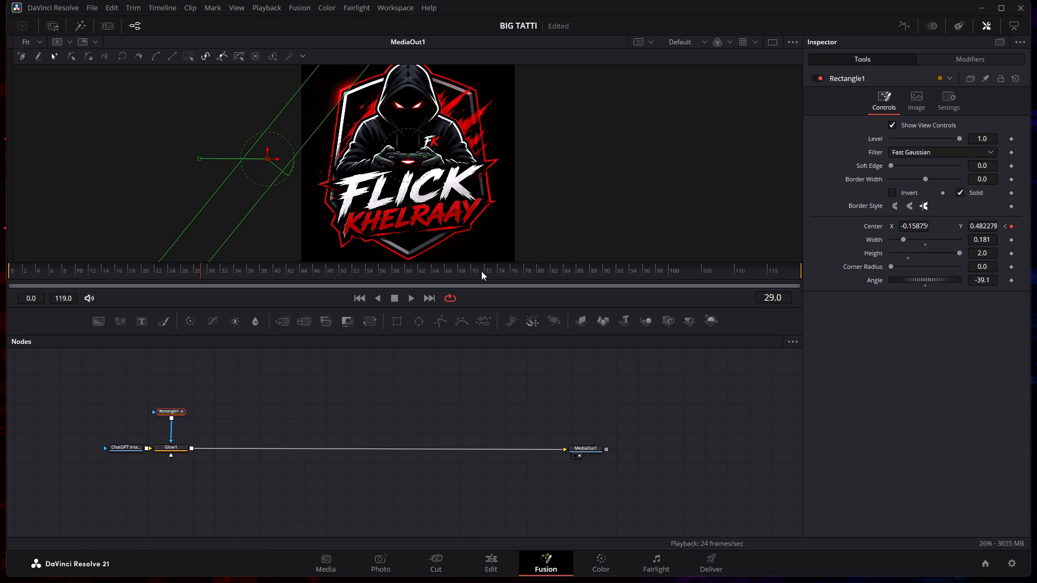
At frame 59, keyframe the rectangle mask's Center past the logo's far side, at about X 1.067, Y 0.477.
click(405, 268)
drag(266, 157, 277, 157)
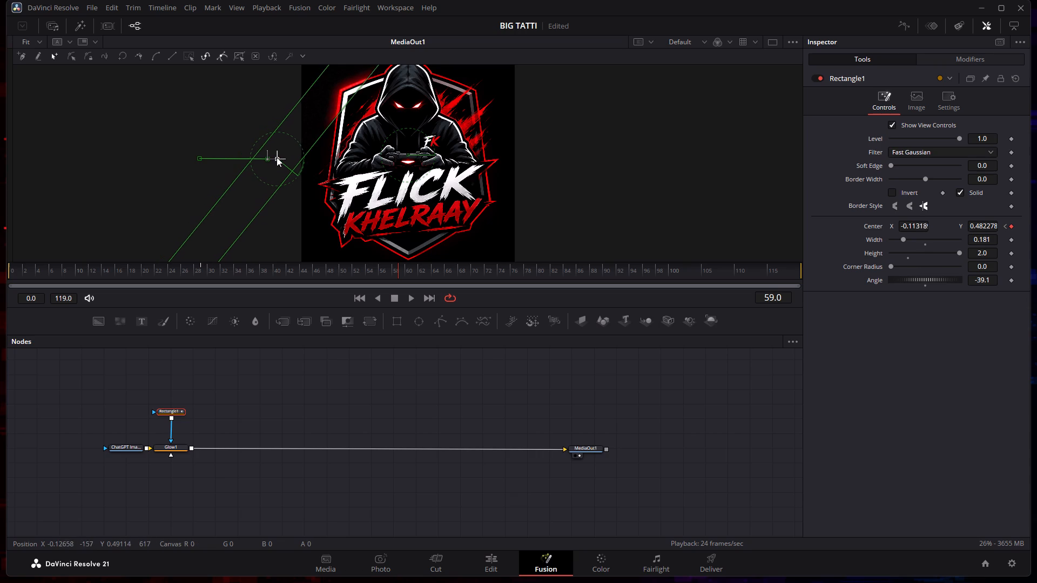
drag(277, 157, 504, 158)
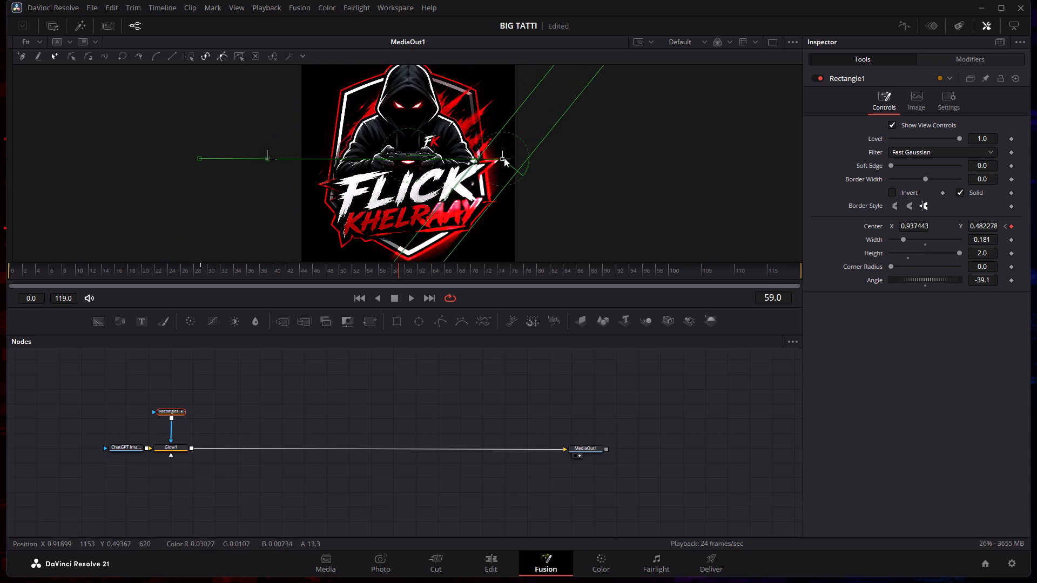
drag(504, 158, 528, 158)
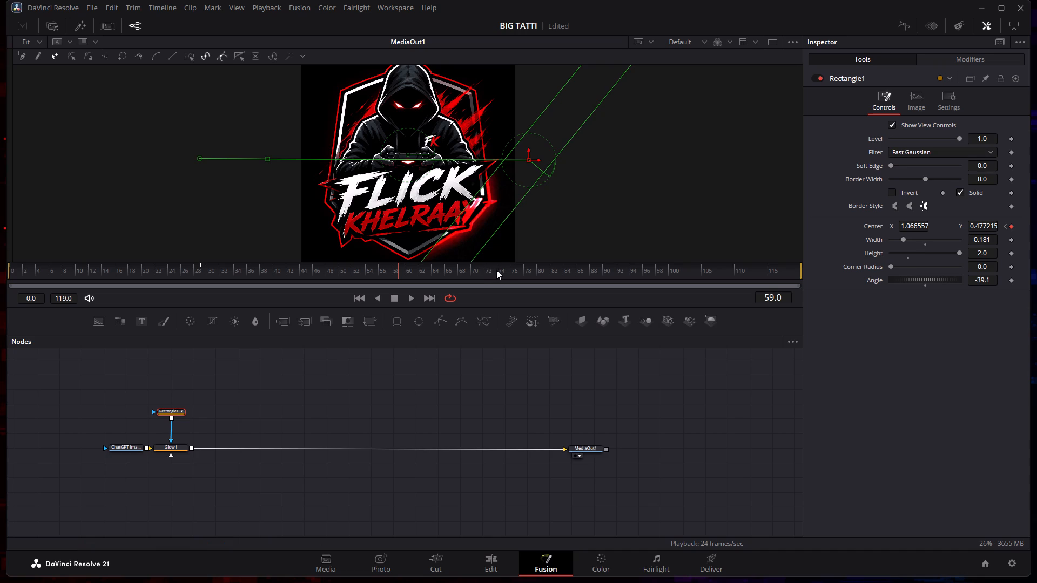
At frame 80, keyframe the rectangle mask's Center fully beyond the logo, at about X 1.510, Y 0.480, and deselect the mask node.
click(537, 268)
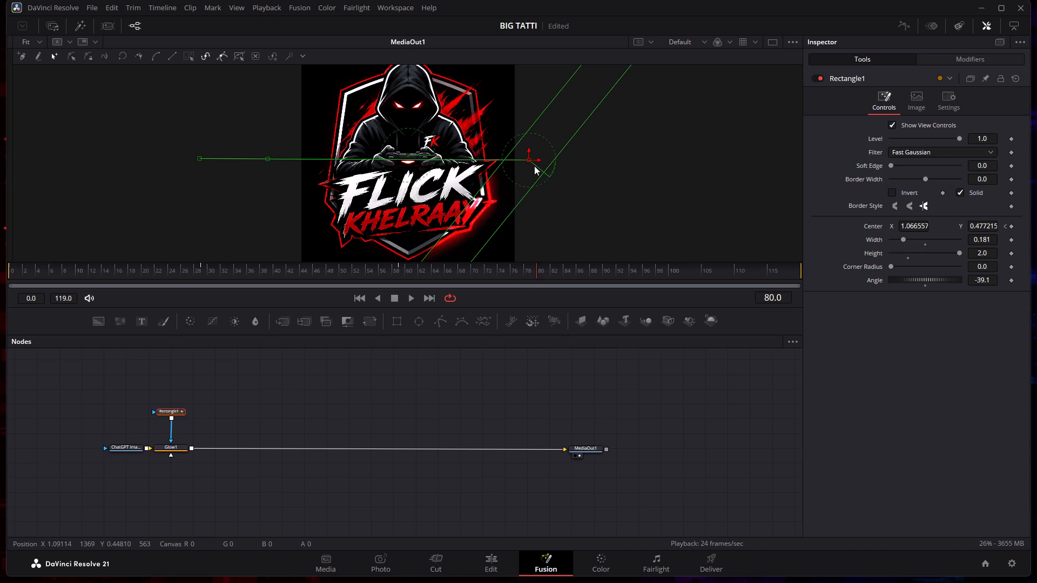
drag(528, 160, 560, 156)
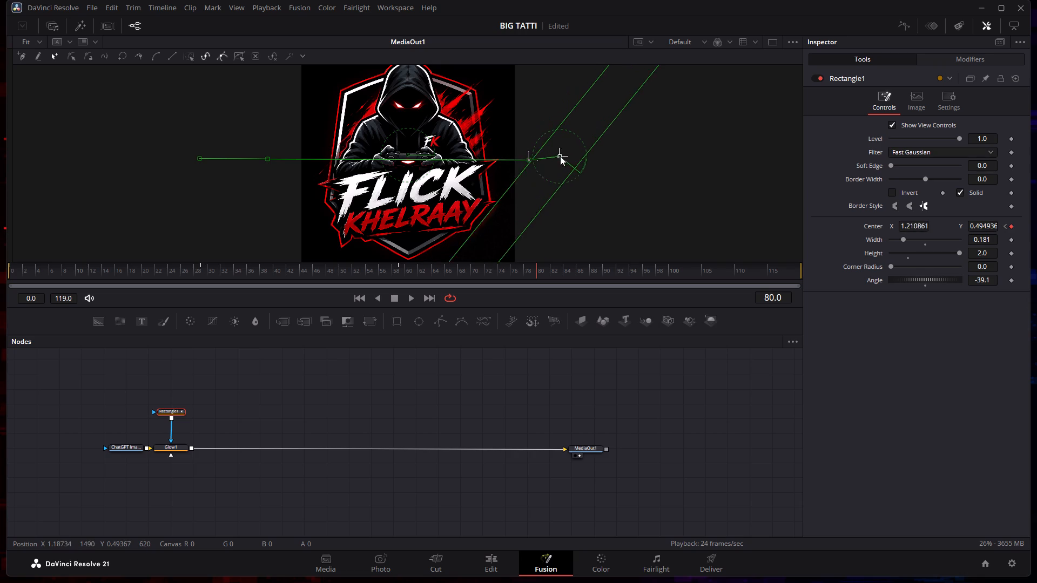
drag(560, 156, 614, 160)
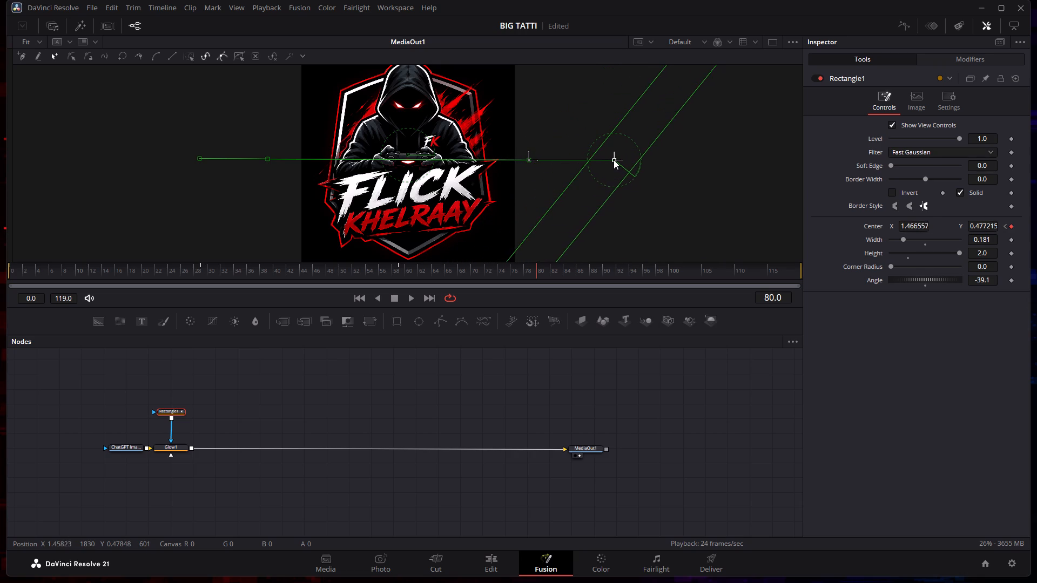
drag(614, 160, 625, 159)
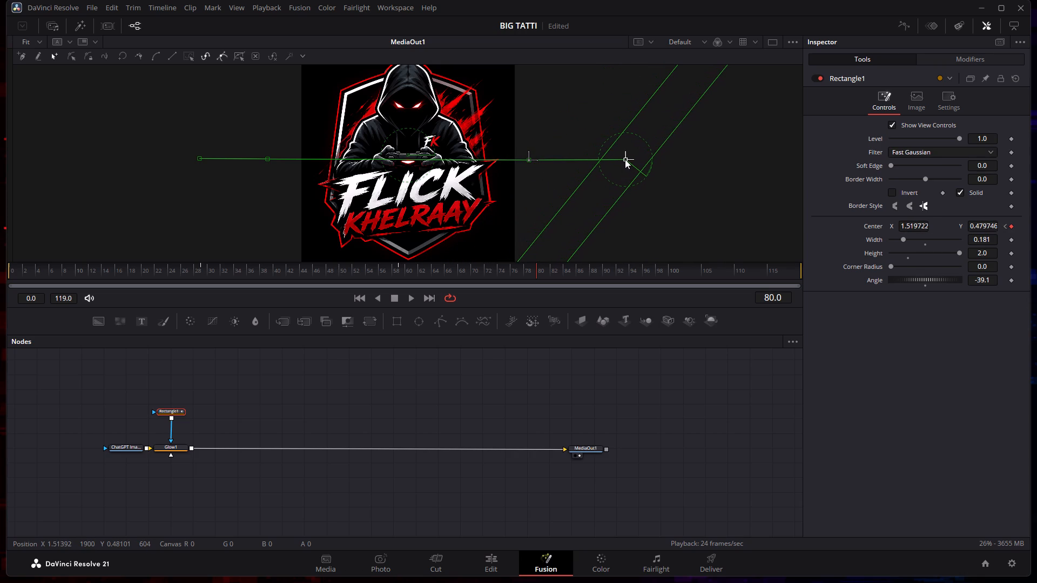
drag(625, 159, 623, 159)
click(733, 176)
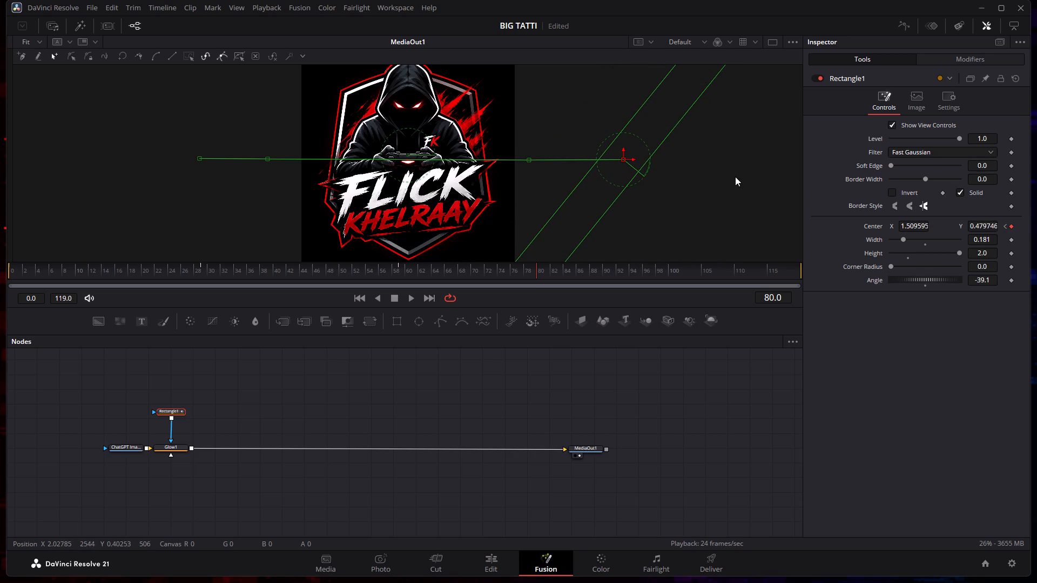
click(419, 398)
double_click(354, 396)
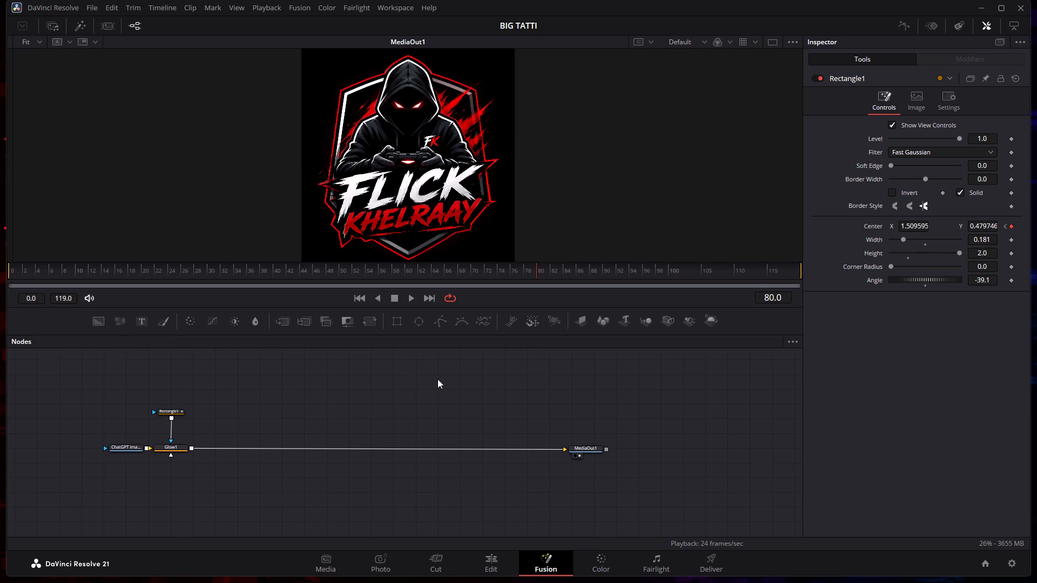
Play back the glow sweep in Fusion, and replay and scrub the clip from its start on the Edit page.
click(413, 296)
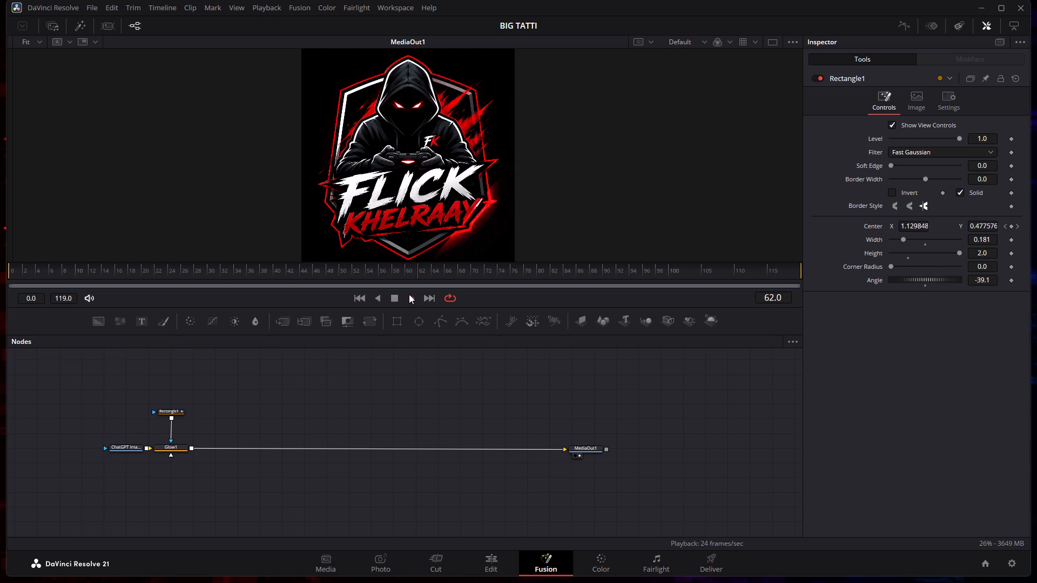
click(409, 294)
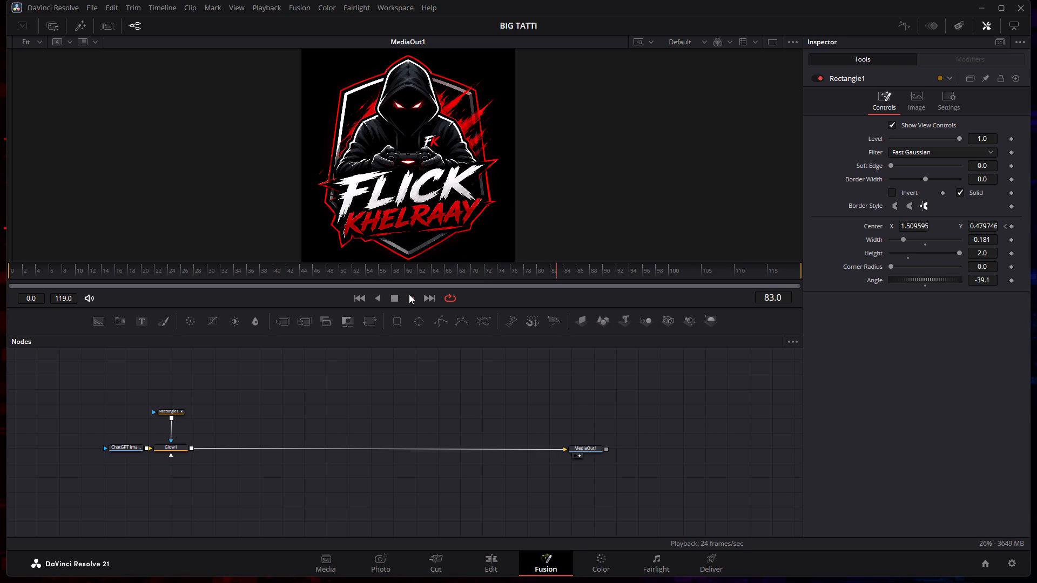
click(507, 564)
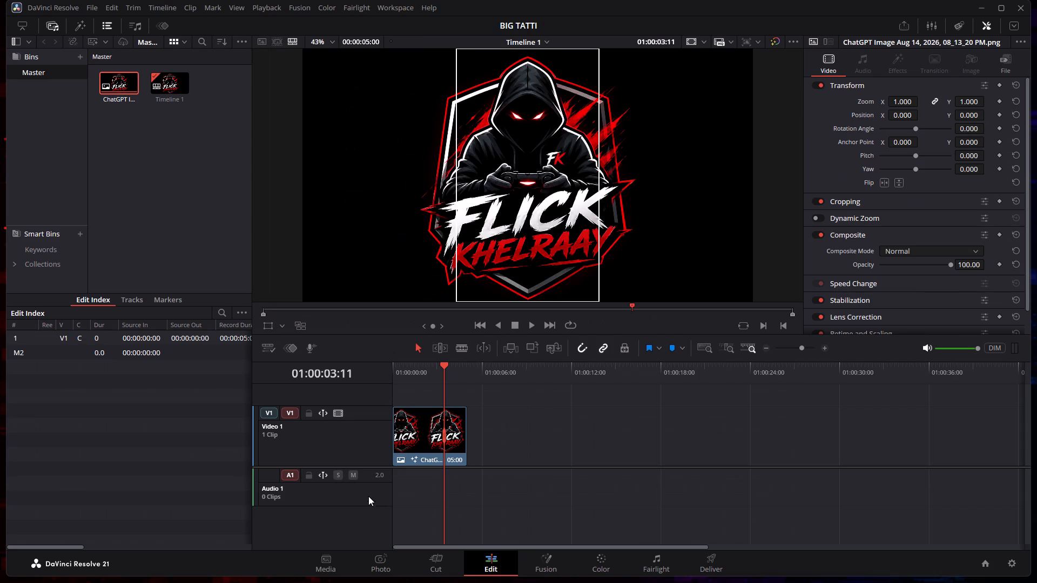
drag(443, 362, 342, 367)
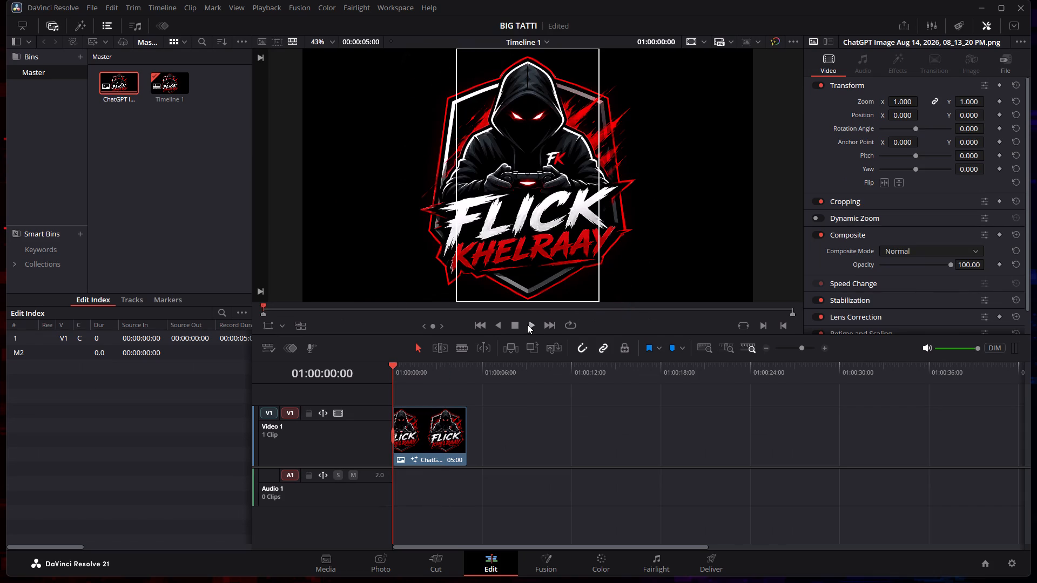
click(532, 323)
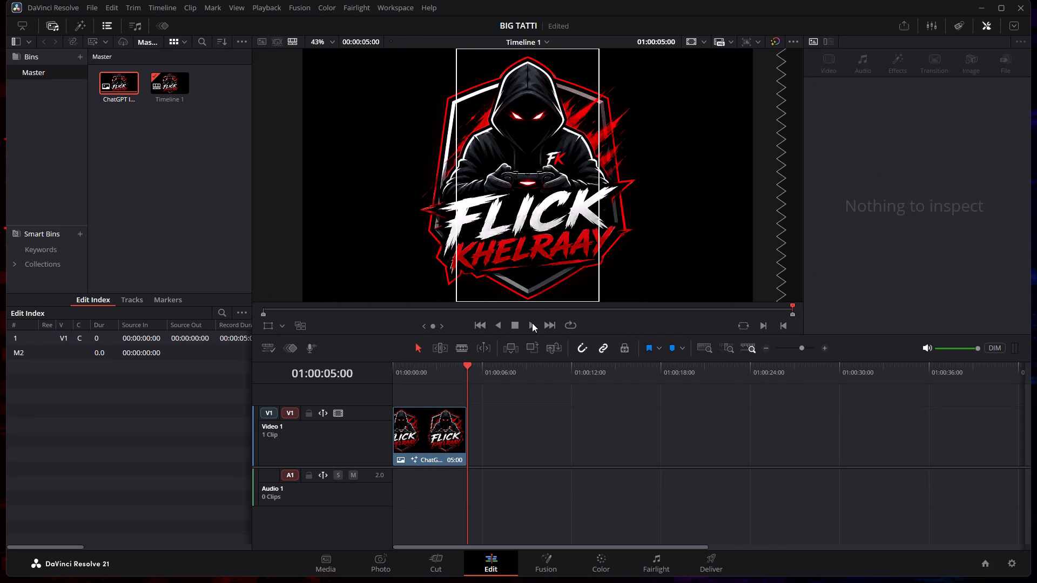
click(532, 323)
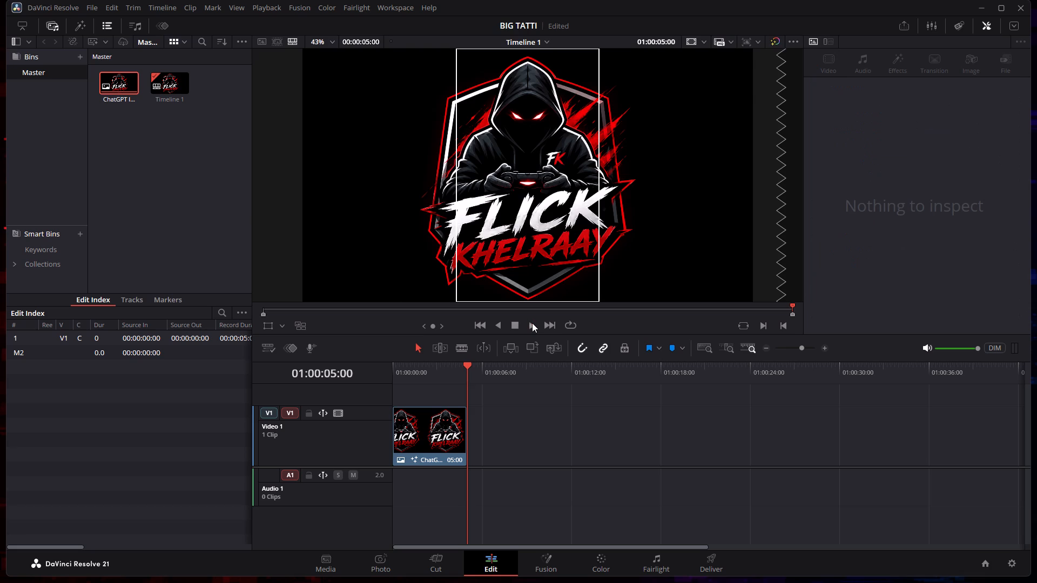
click(532, 323)
drag(466, 364, 383, 370)
click(529, 326)
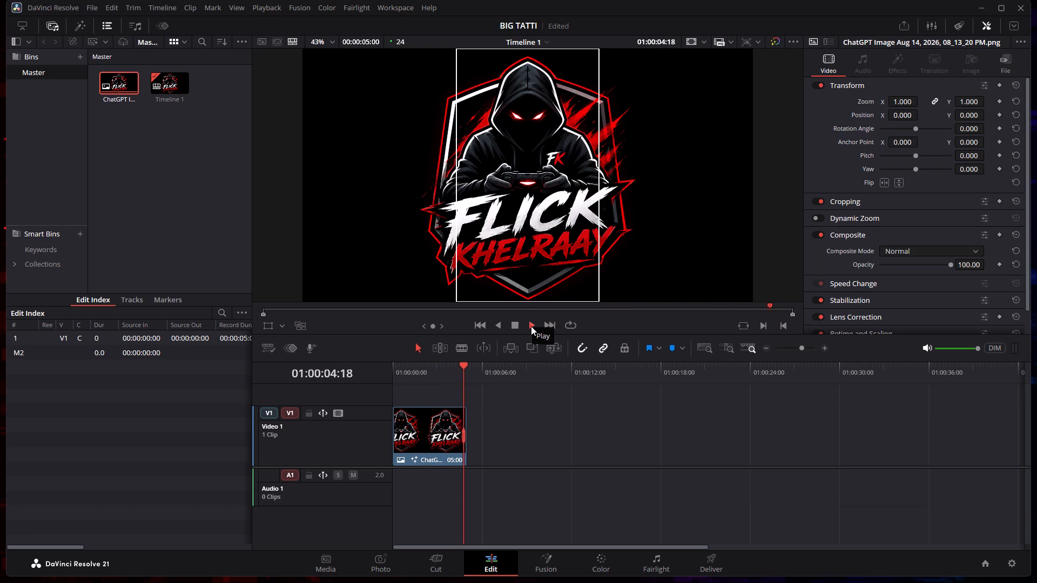
drag(466, 366, 423, 371)
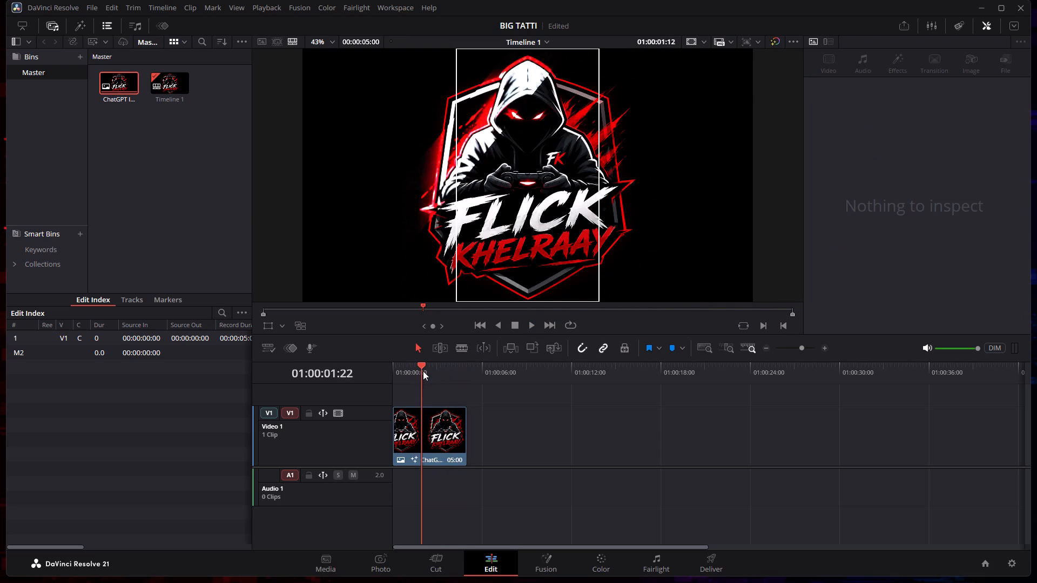
drag(423, 371, 416, 372)
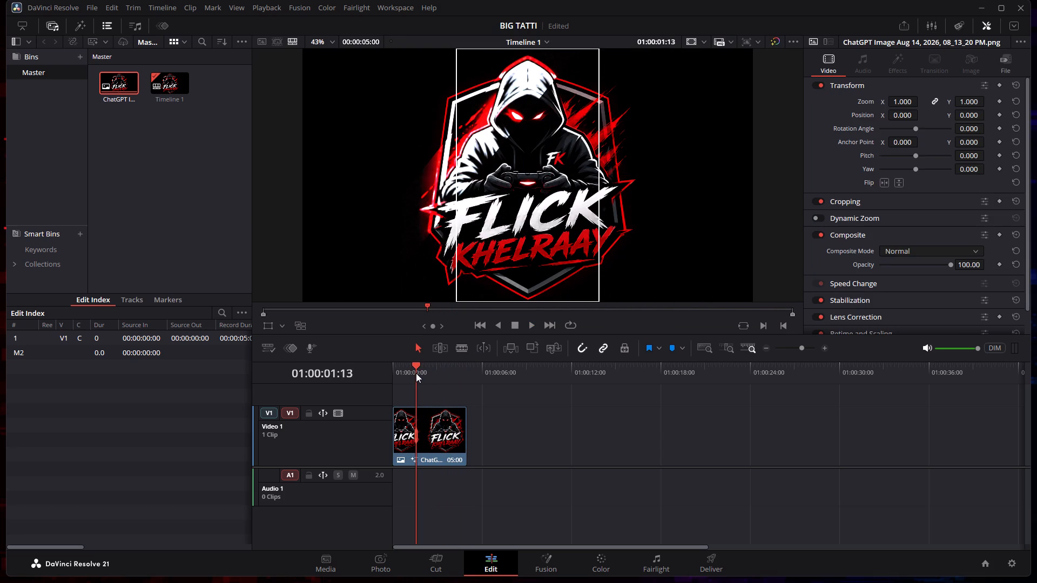
Return to the Fusion page, check the Glow node's settings, and add a Background node with a Merge beside it.
click(543, 558)
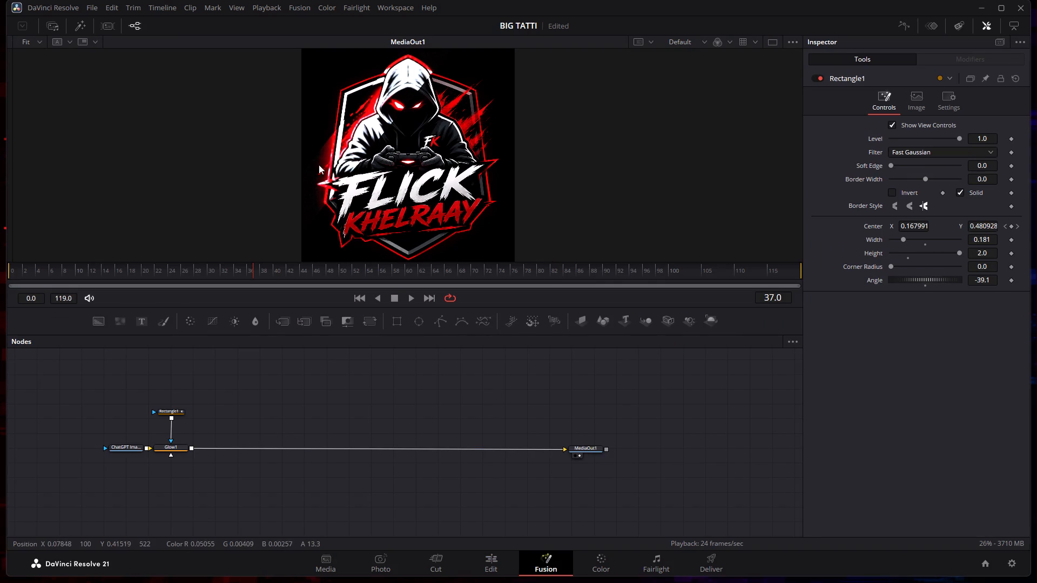
click(177, 447)
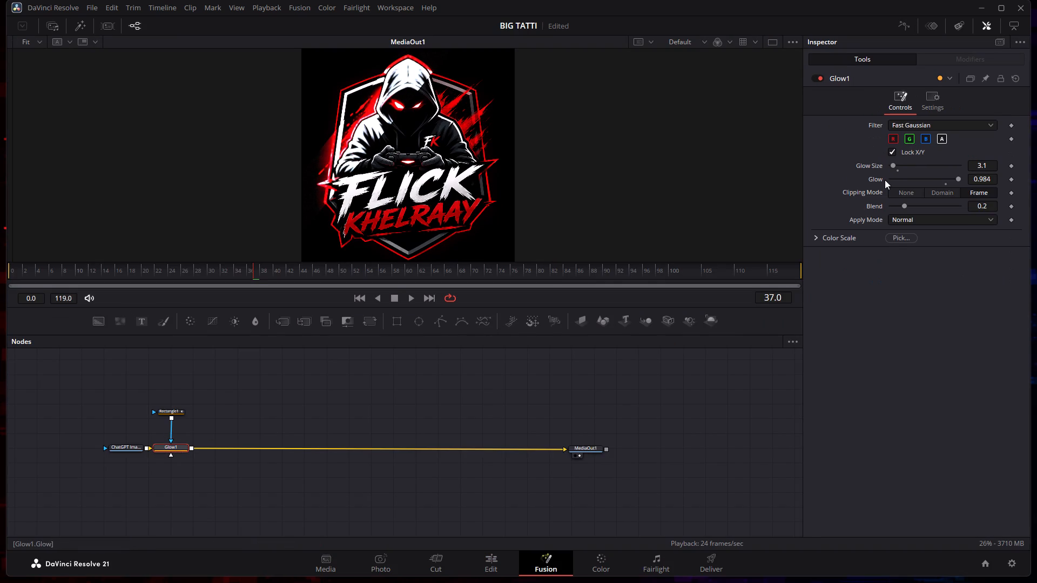
click(941, 101)
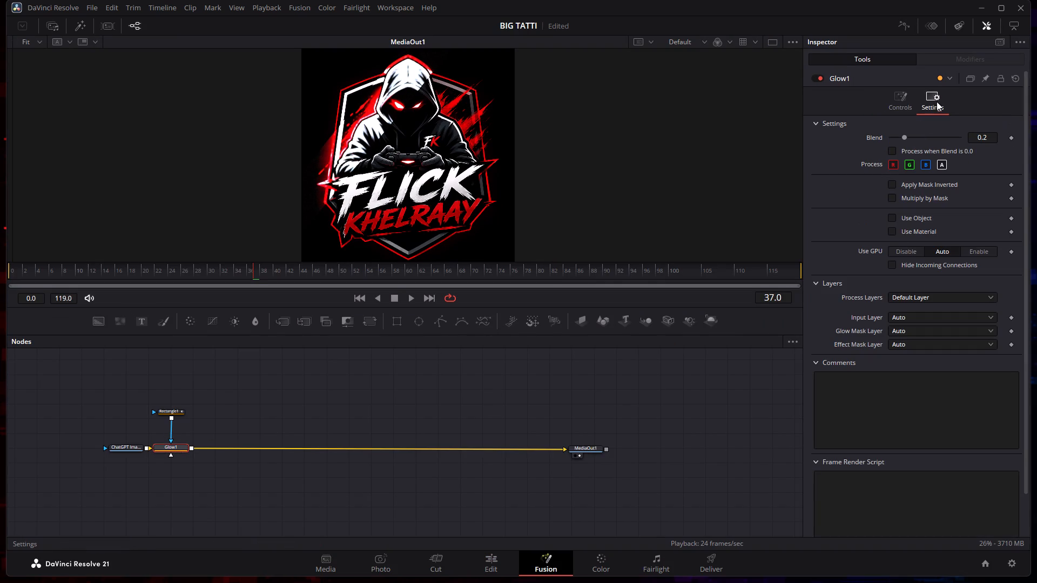
click(898, 104)
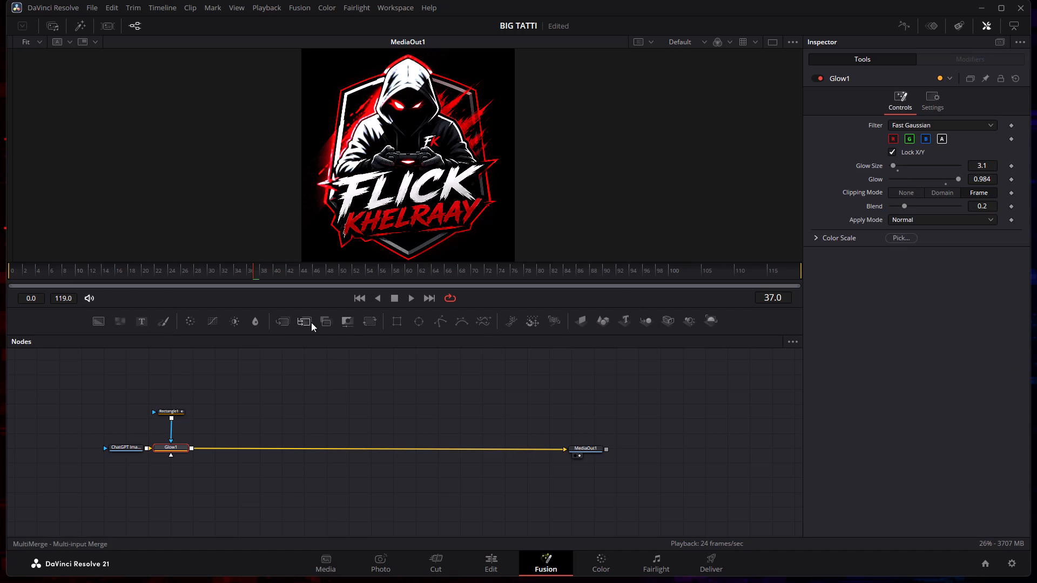
click(98, 318)
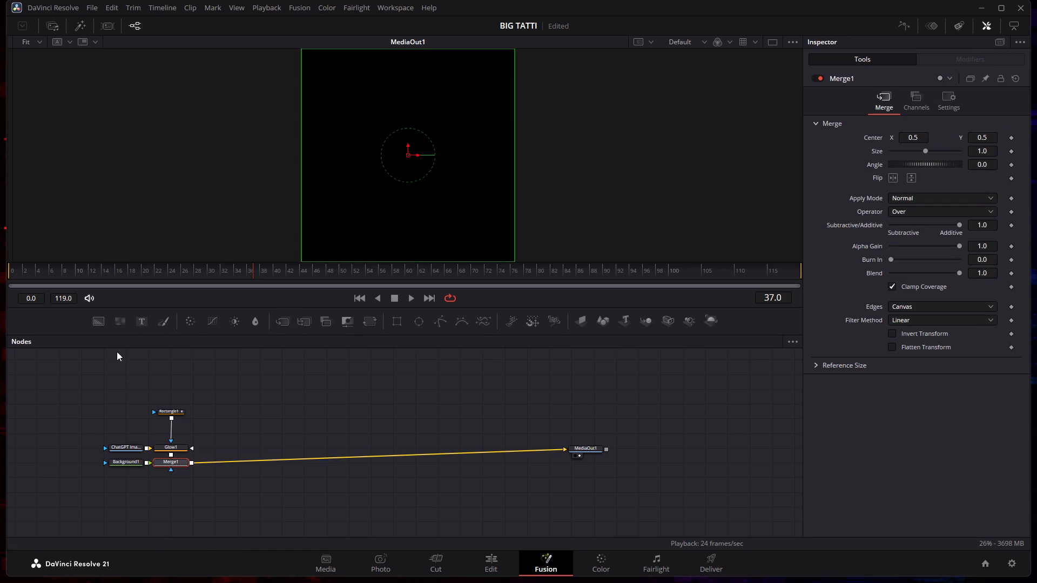
Delete the Merge node that joins the Background to the Glow.
click(166, 460)
right_click(166, 460)
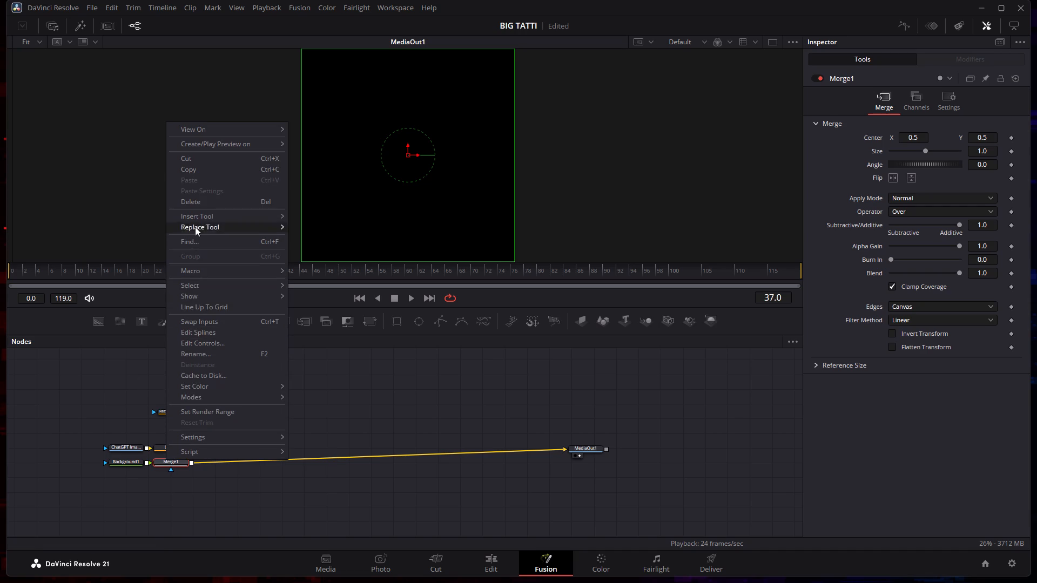
click(207, 204)
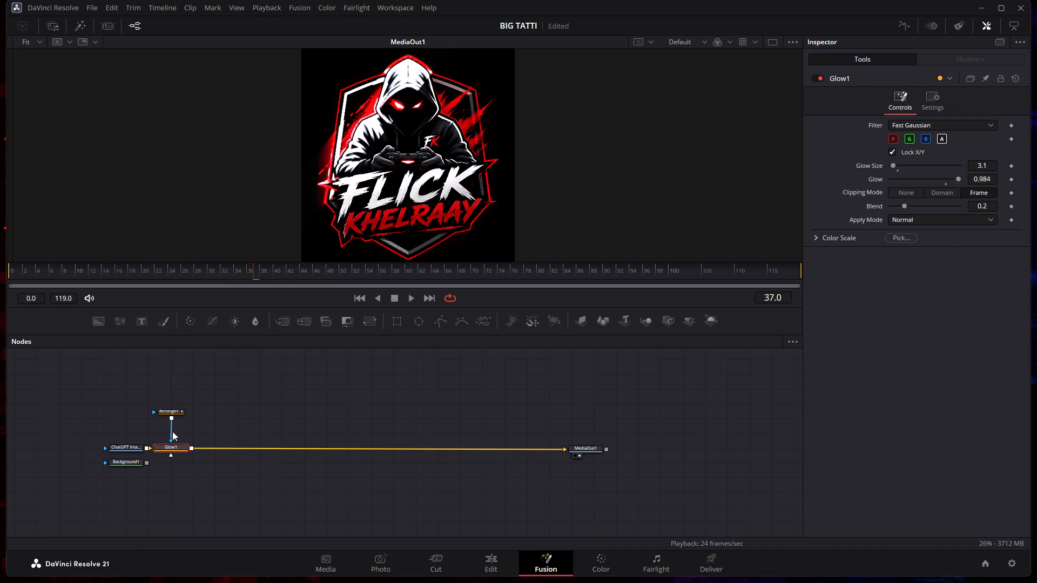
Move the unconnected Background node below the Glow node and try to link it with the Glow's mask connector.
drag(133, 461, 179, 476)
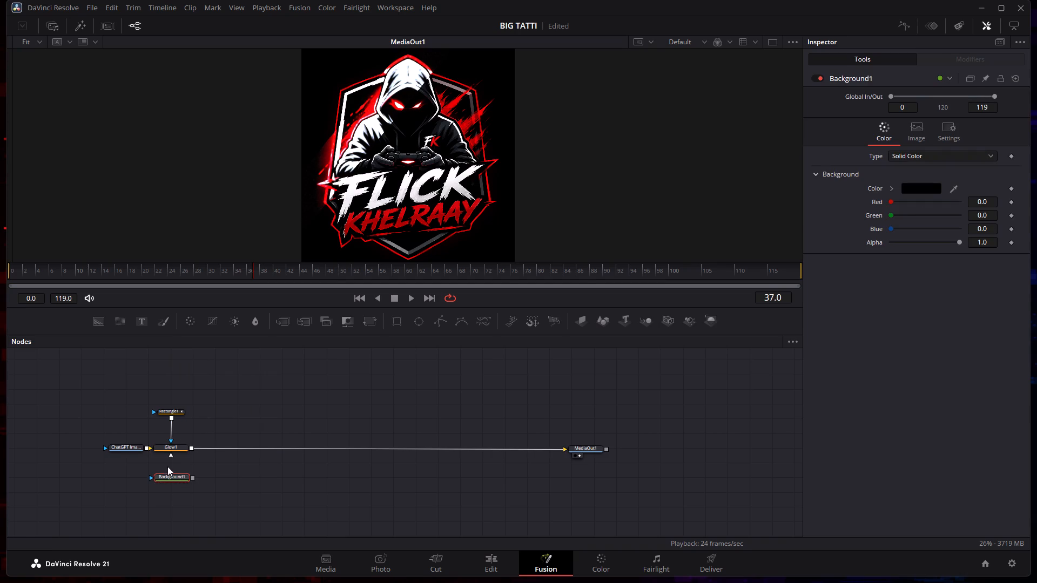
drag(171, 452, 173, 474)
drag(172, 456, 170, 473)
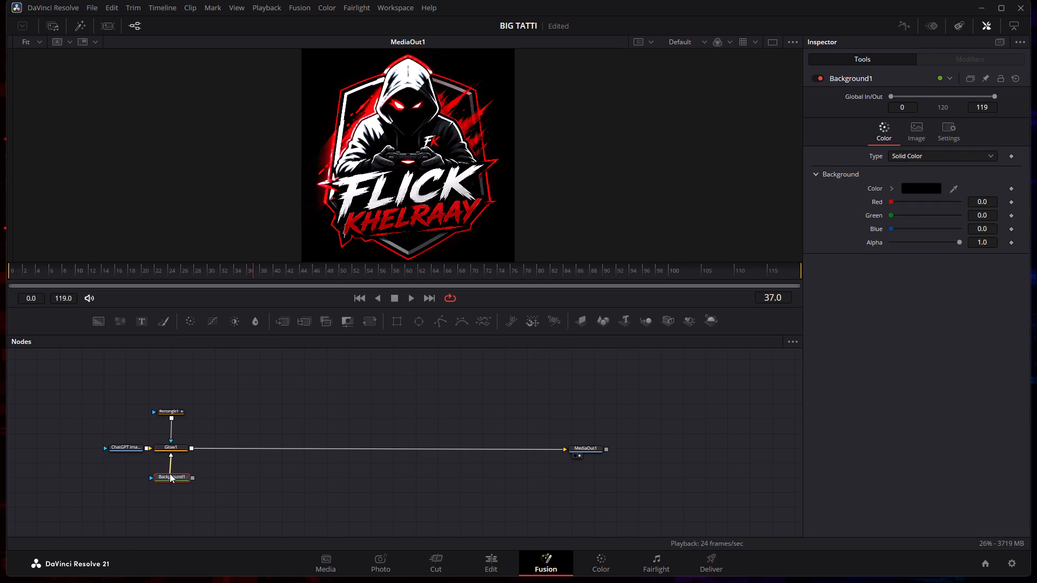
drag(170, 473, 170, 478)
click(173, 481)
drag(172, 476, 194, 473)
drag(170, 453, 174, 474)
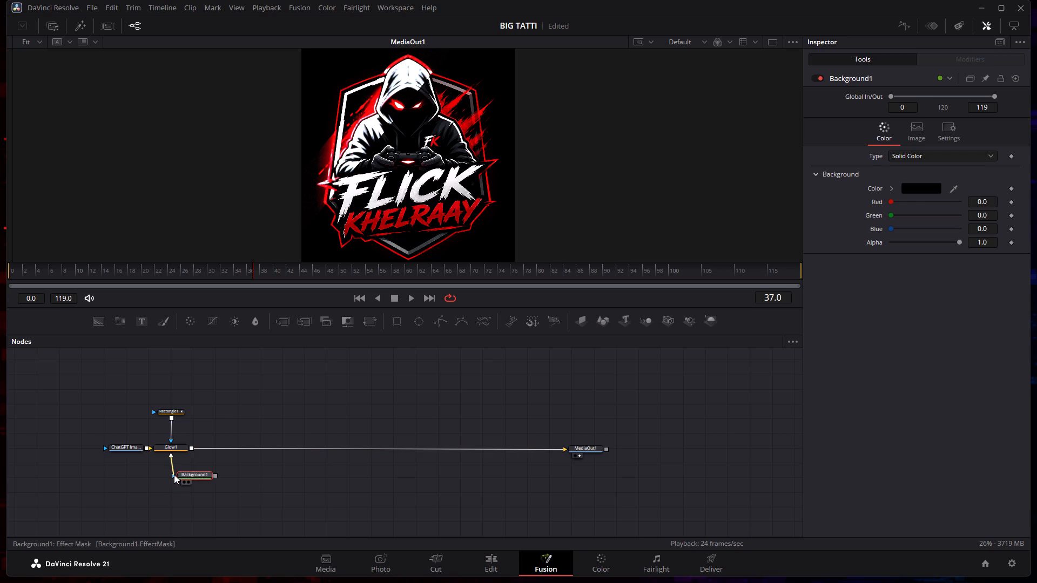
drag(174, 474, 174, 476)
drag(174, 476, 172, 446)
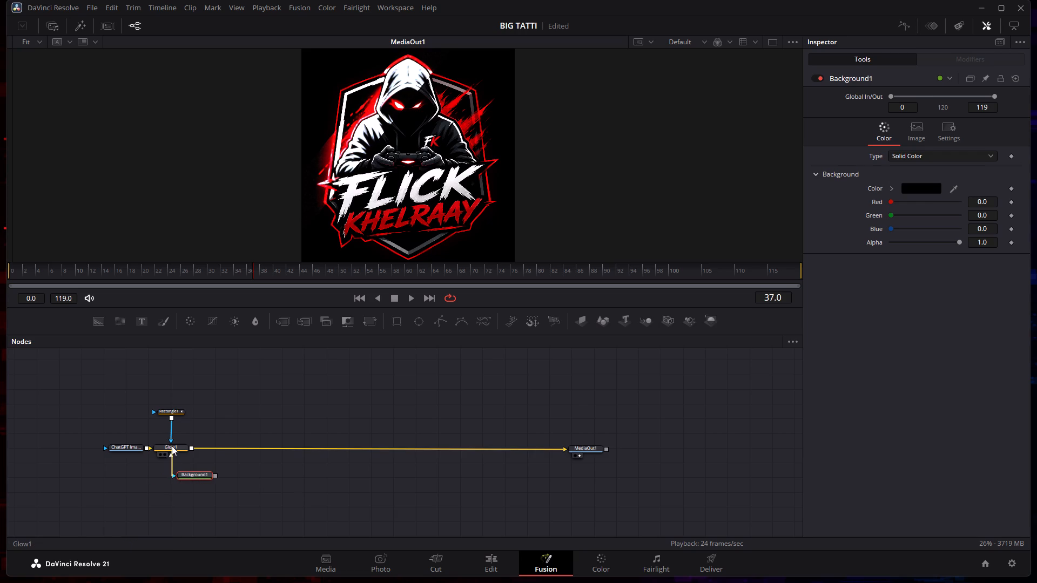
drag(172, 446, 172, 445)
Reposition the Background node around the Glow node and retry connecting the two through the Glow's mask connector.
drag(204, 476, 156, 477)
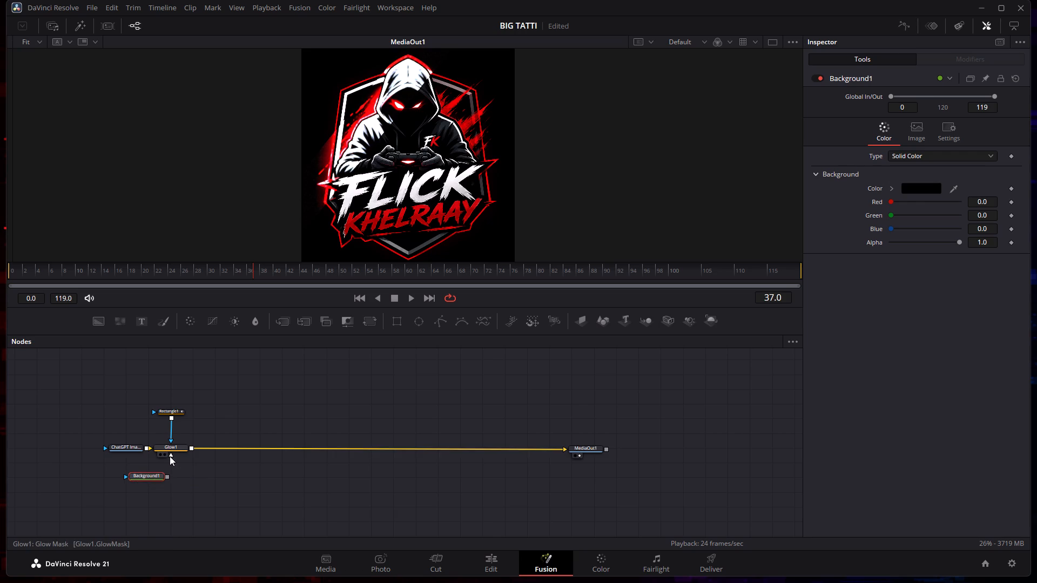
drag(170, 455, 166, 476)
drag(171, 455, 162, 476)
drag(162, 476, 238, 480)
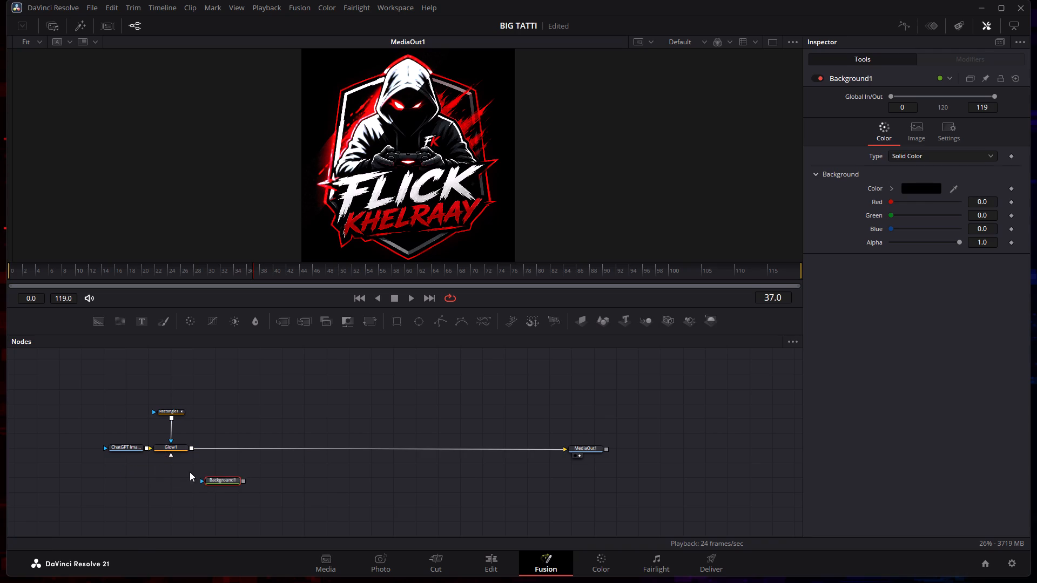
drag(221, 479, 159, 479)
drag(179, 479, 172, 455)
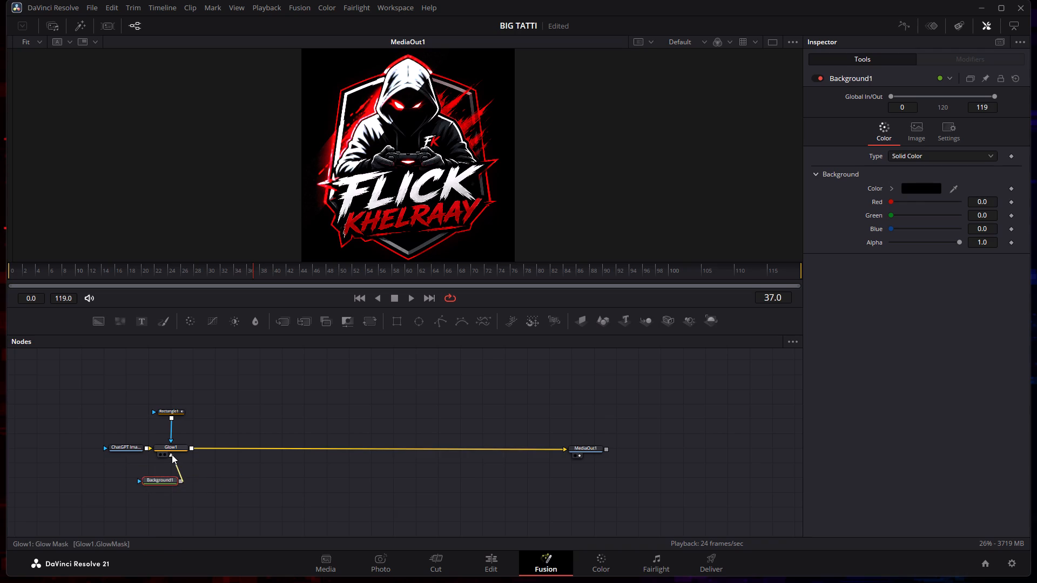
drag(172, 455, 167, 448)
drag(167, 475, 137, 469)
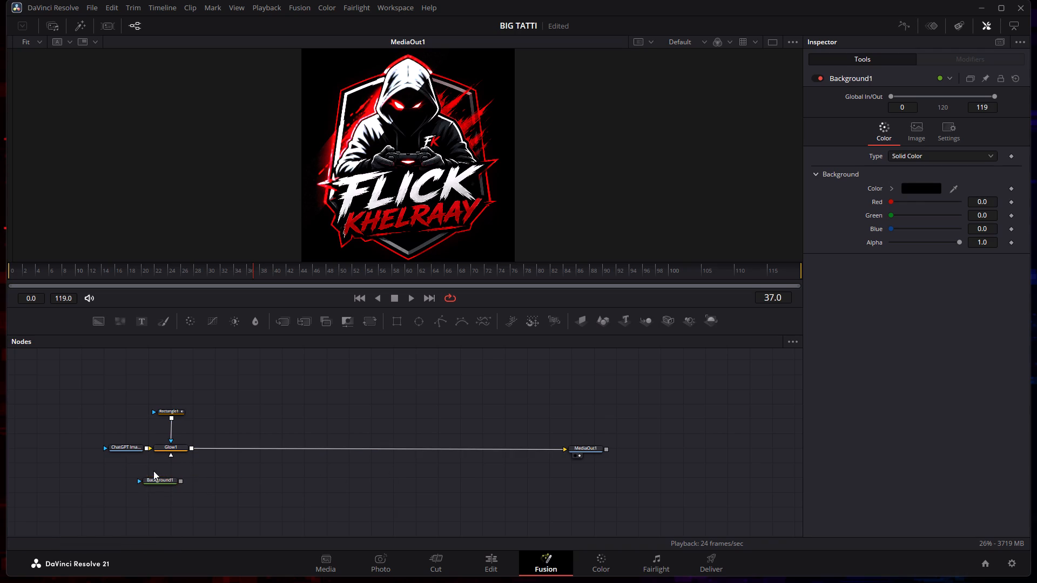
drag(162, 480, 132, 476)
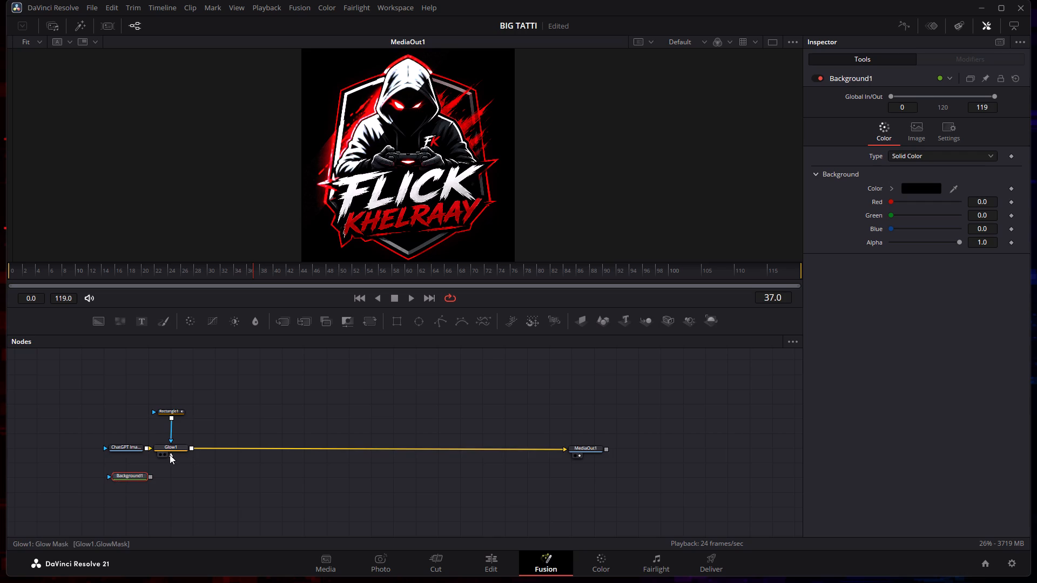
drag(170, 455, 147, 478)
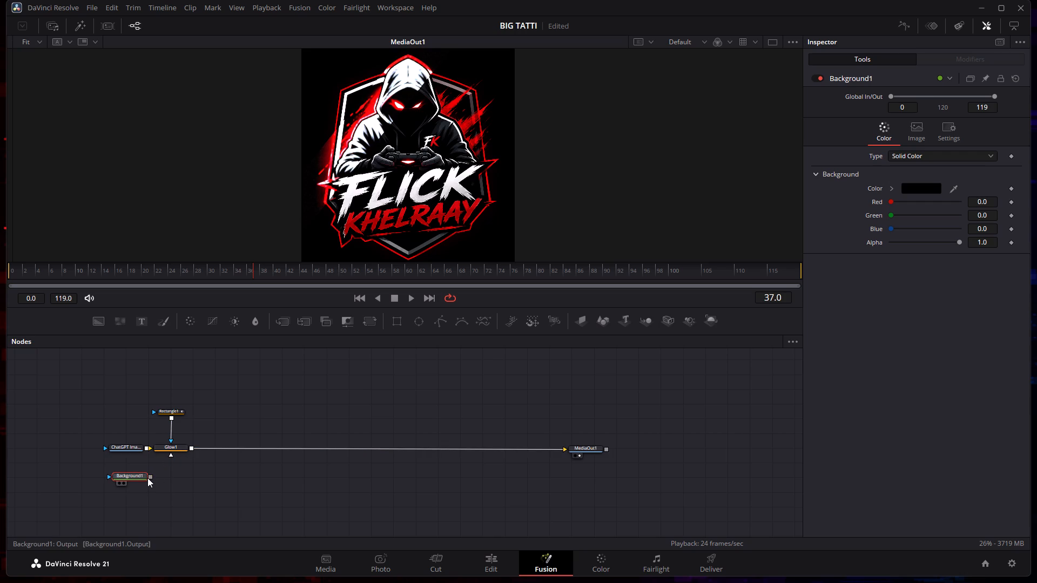
Delete the unconnected Background node.
right_click(138, 476)
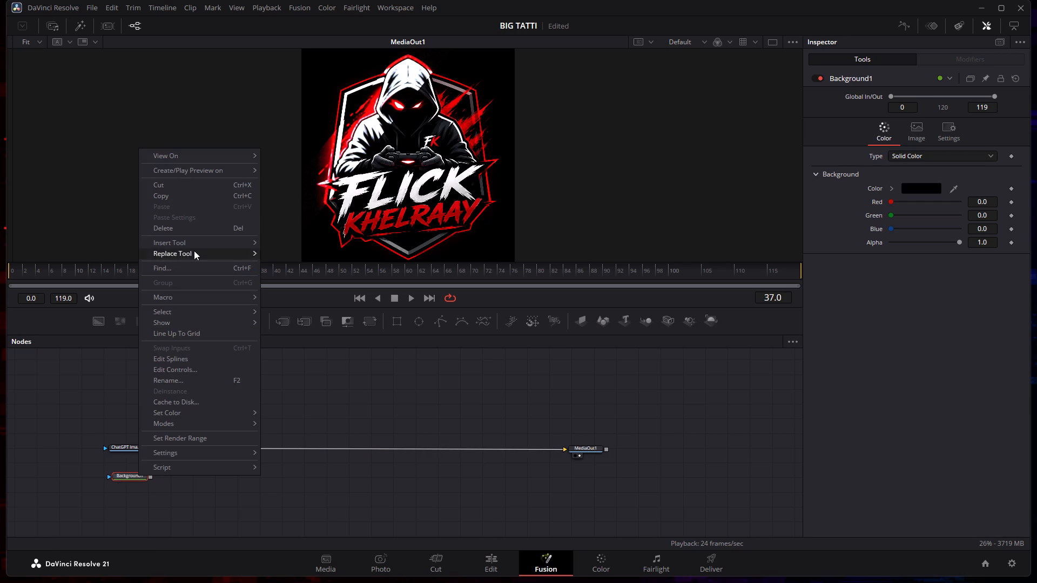
click(181, 225)
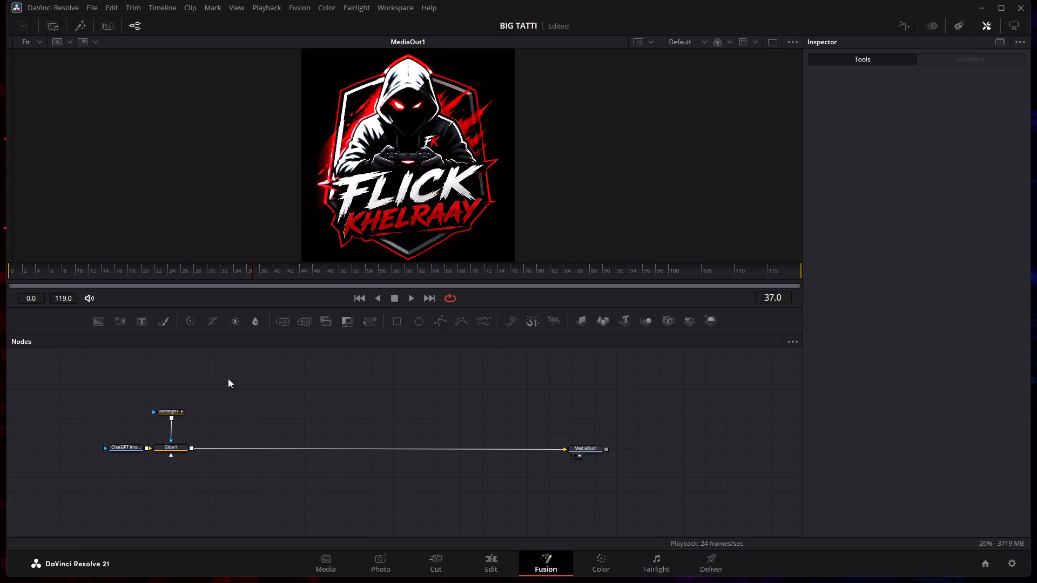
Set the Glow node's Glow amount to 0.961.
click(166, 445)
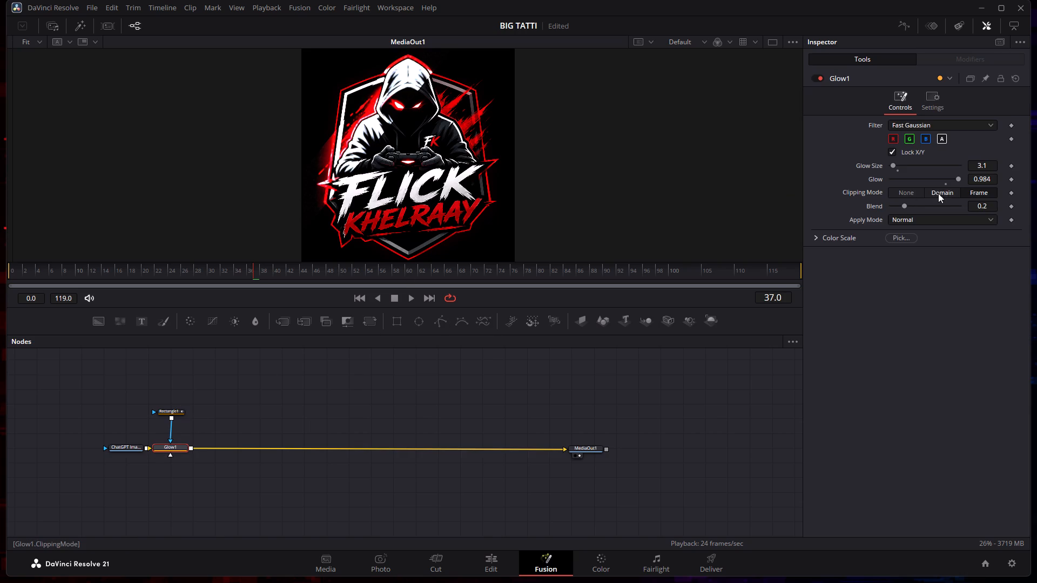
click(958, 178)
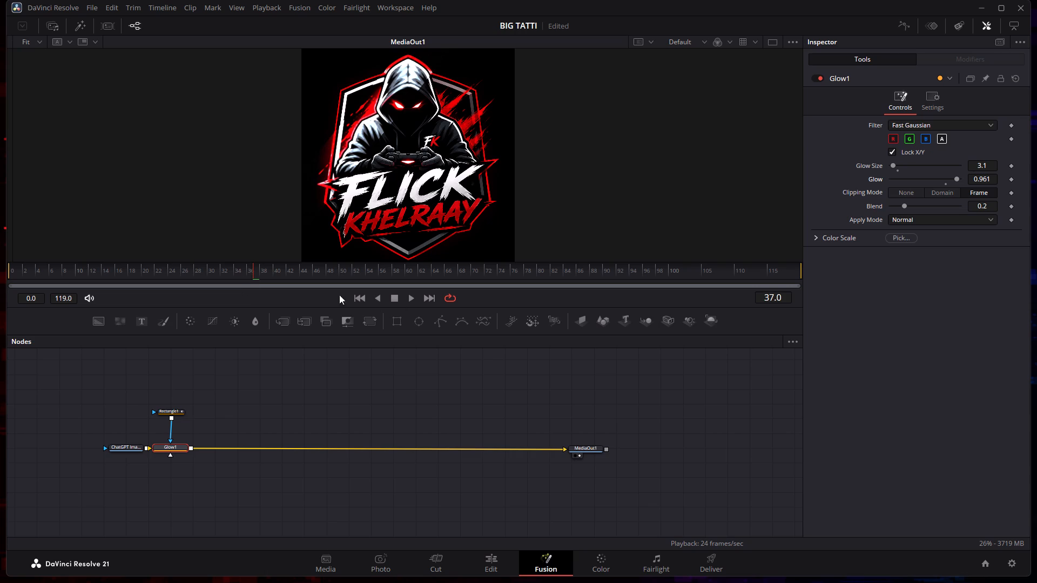
Play back the glow sweep and stop at frame 43.
click(409, 299)
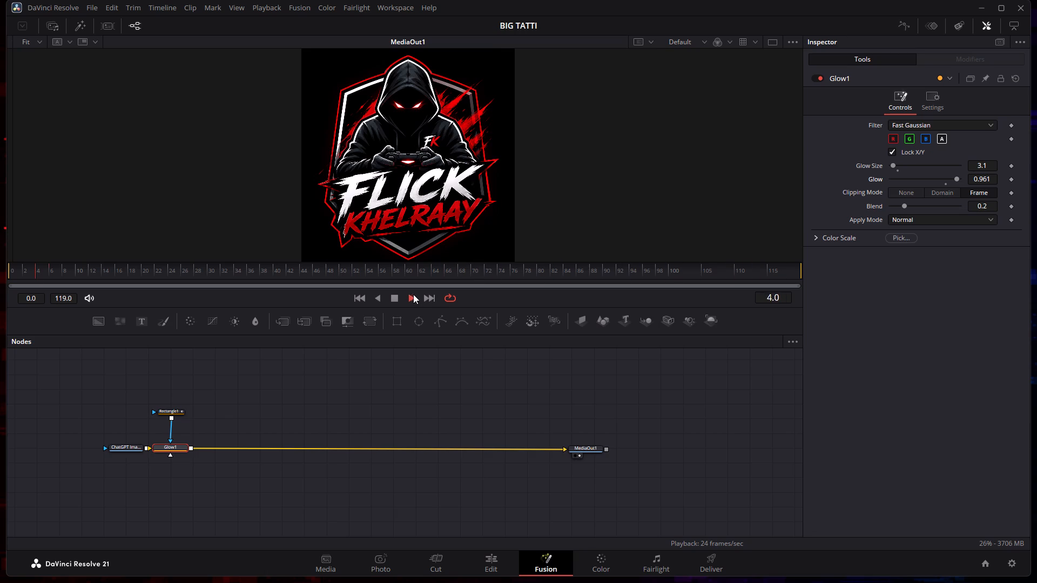
click(409, 296)
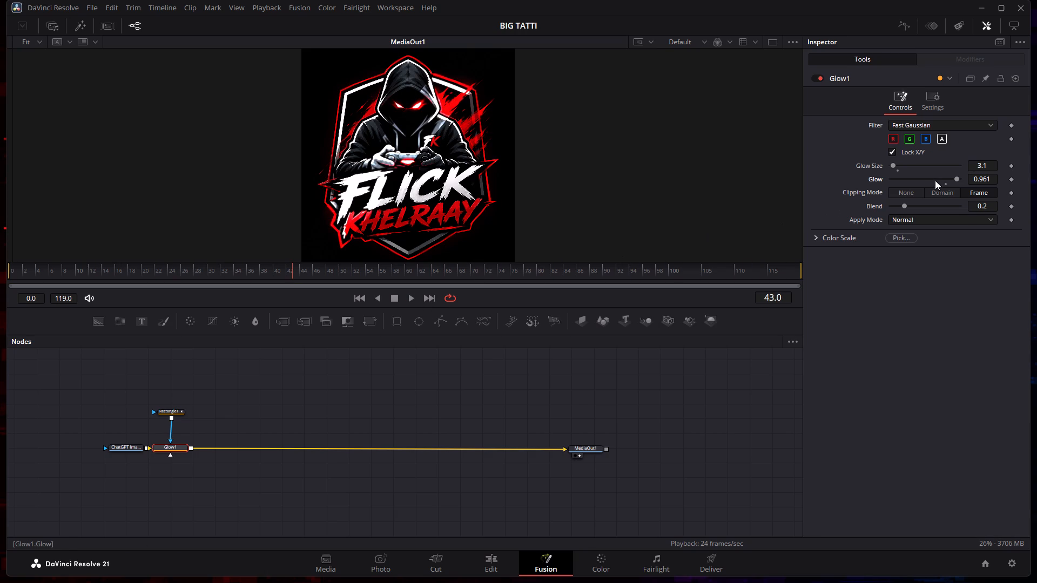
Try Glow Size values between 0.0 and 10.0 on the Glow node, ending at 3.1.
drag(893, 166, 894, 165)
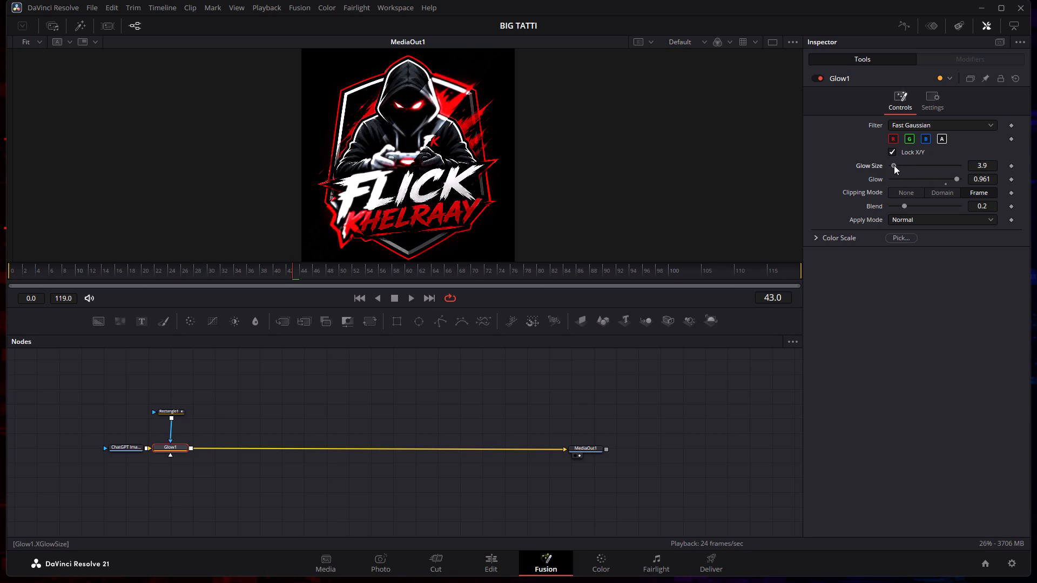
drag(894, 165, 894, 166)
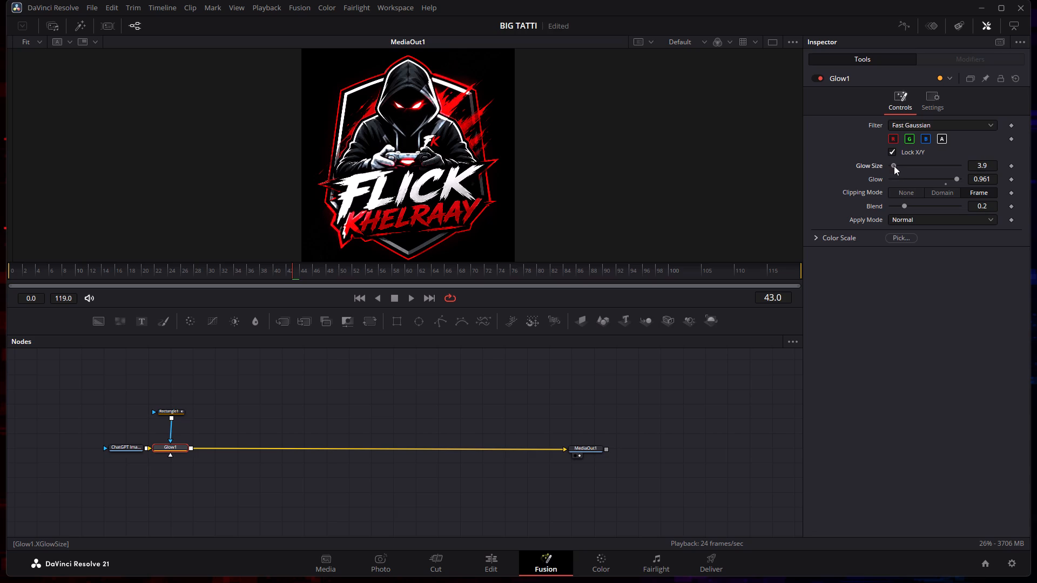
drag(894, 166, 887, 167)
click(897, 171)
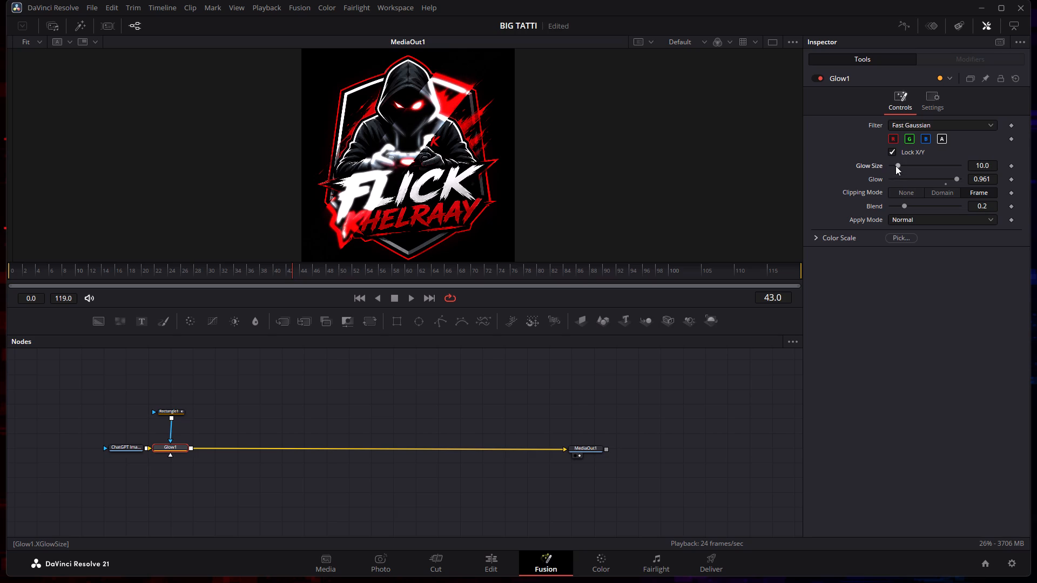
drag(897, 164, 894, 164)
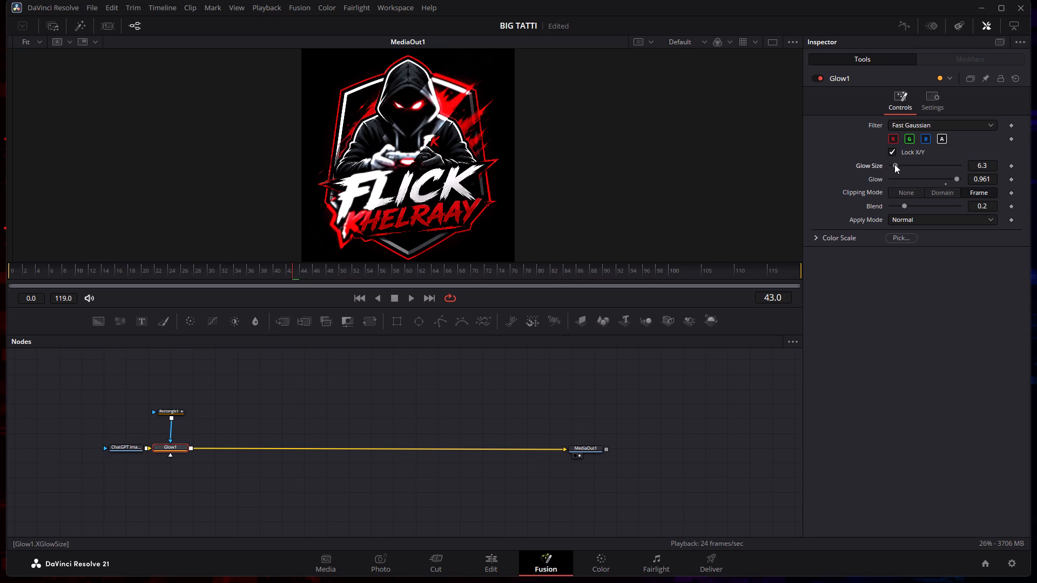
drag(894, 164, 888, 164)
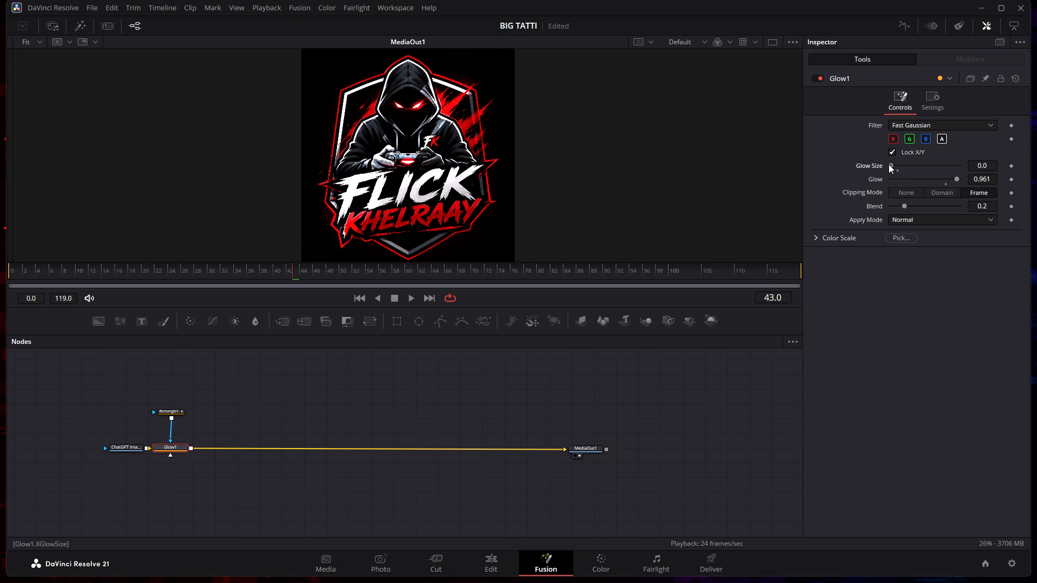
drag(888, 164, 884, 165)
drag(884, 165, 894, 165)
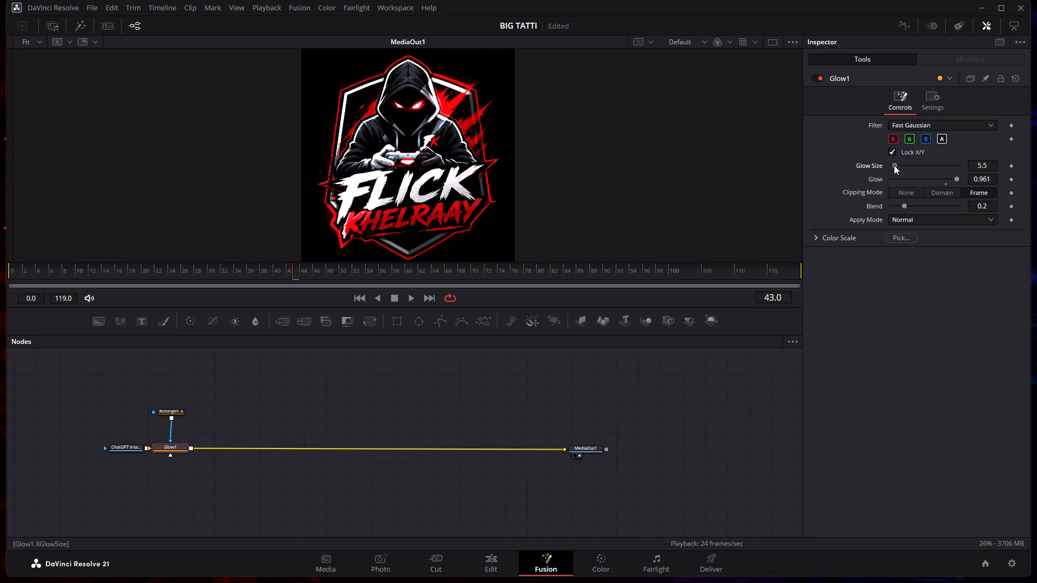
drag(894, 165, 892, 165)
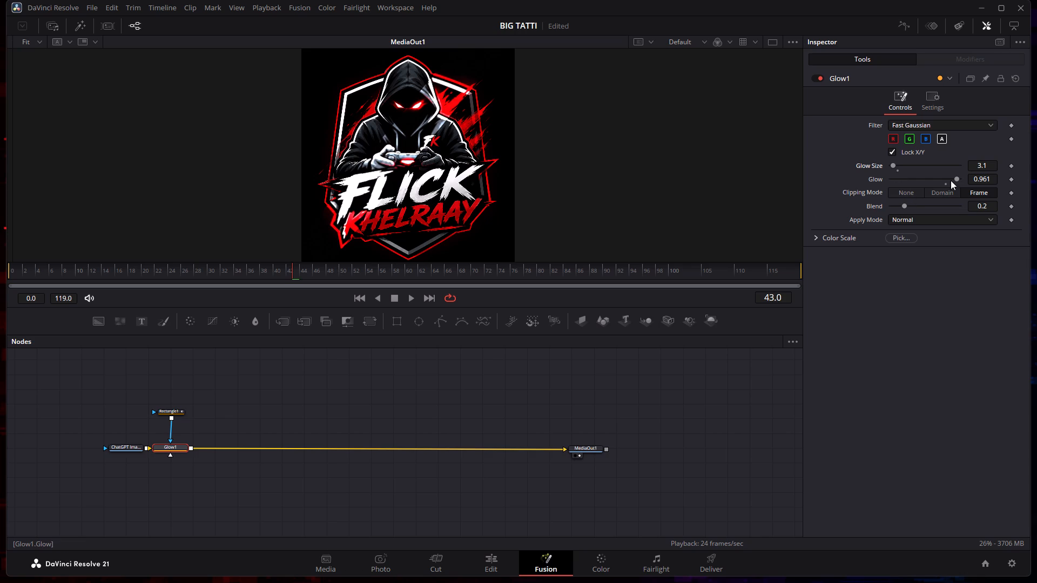
Set the Glow node's Glow amount to 0.969.
click(955, 179)
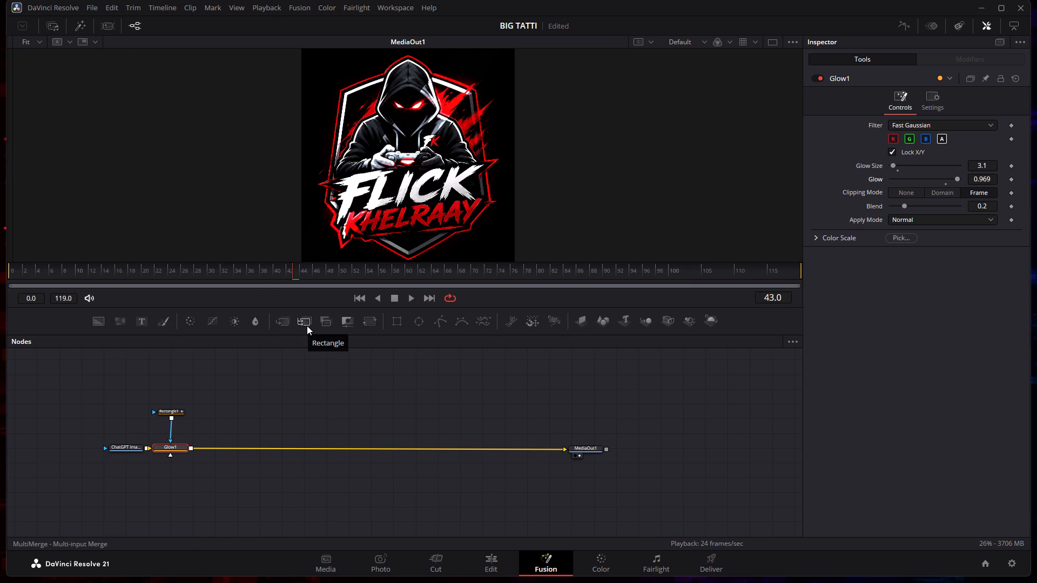
Add a Background node merged with the Glow node's output.
click(98, 319)
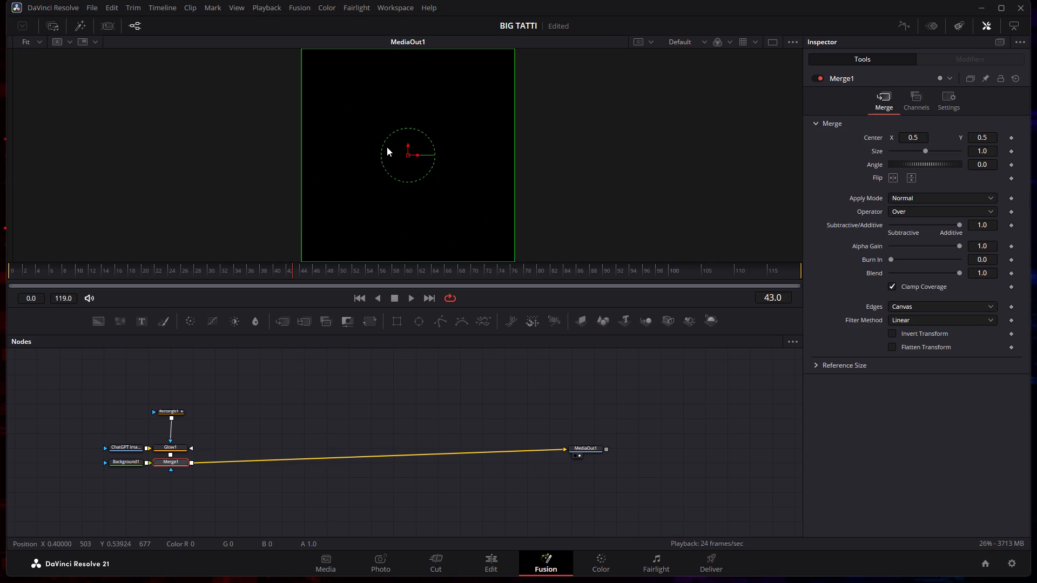
Check the settings of the Glow node and the source image node.
click(179, 446)
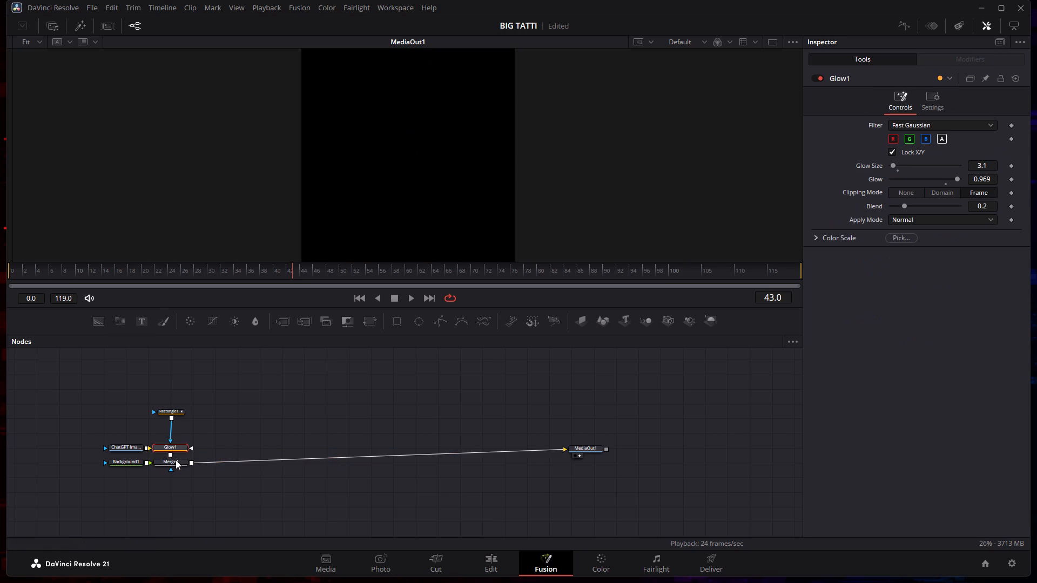
click(127, 450)
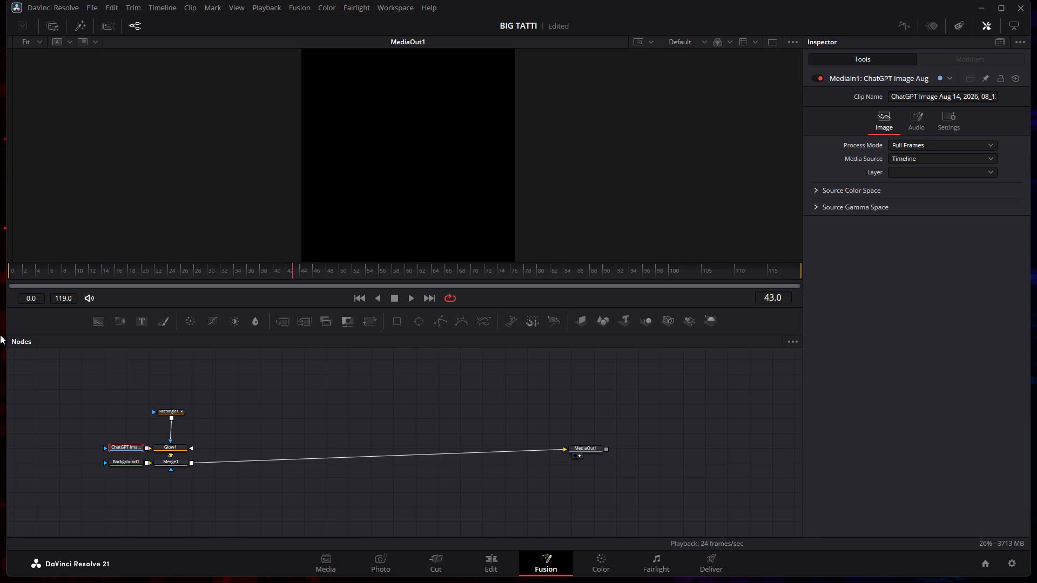
Delete the Merge node so the Glow node feeds MediaOut directly.
click(179, 460)
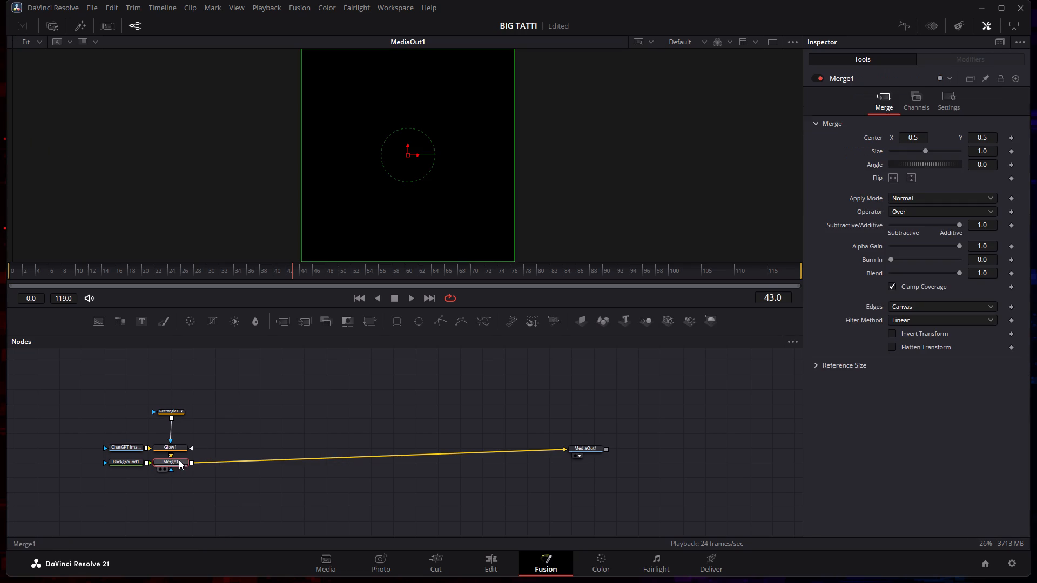
right_click(179, 460)
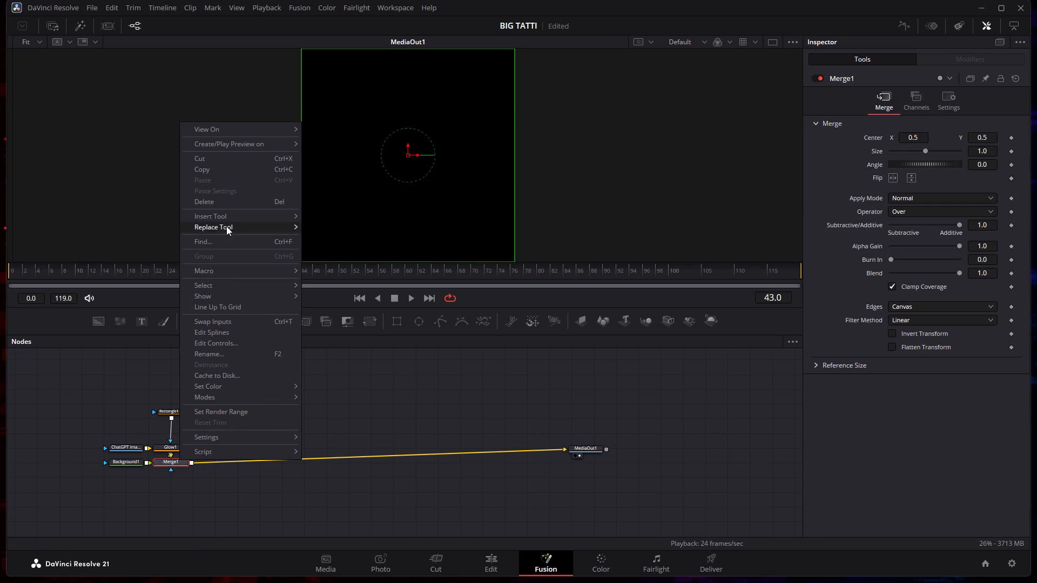
click(221, 202)
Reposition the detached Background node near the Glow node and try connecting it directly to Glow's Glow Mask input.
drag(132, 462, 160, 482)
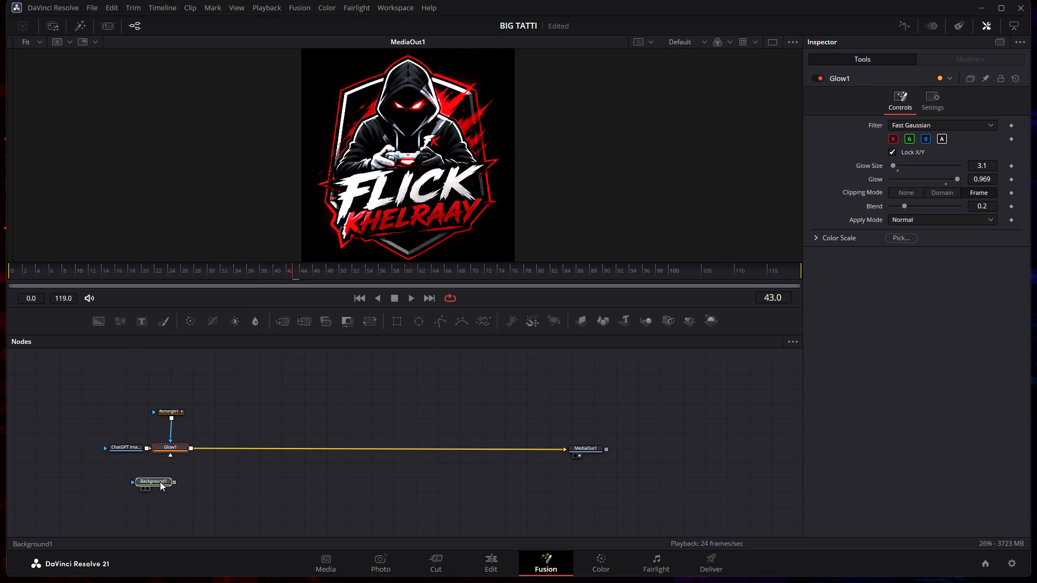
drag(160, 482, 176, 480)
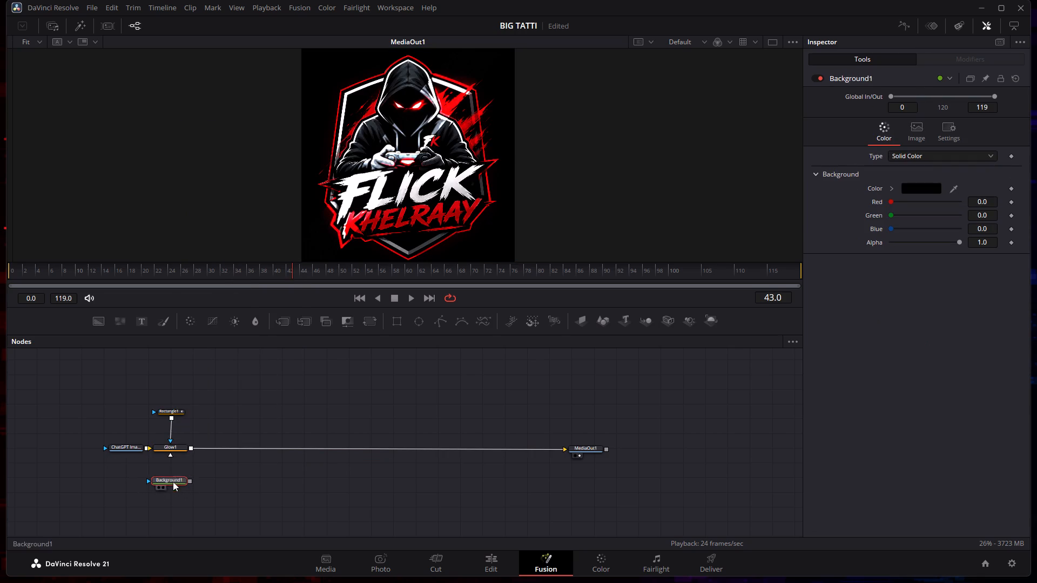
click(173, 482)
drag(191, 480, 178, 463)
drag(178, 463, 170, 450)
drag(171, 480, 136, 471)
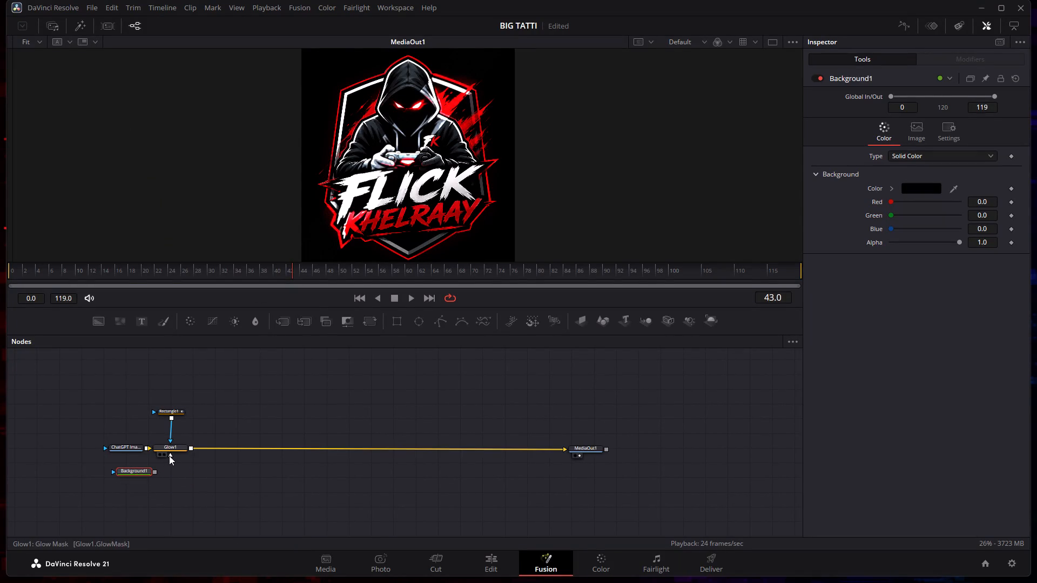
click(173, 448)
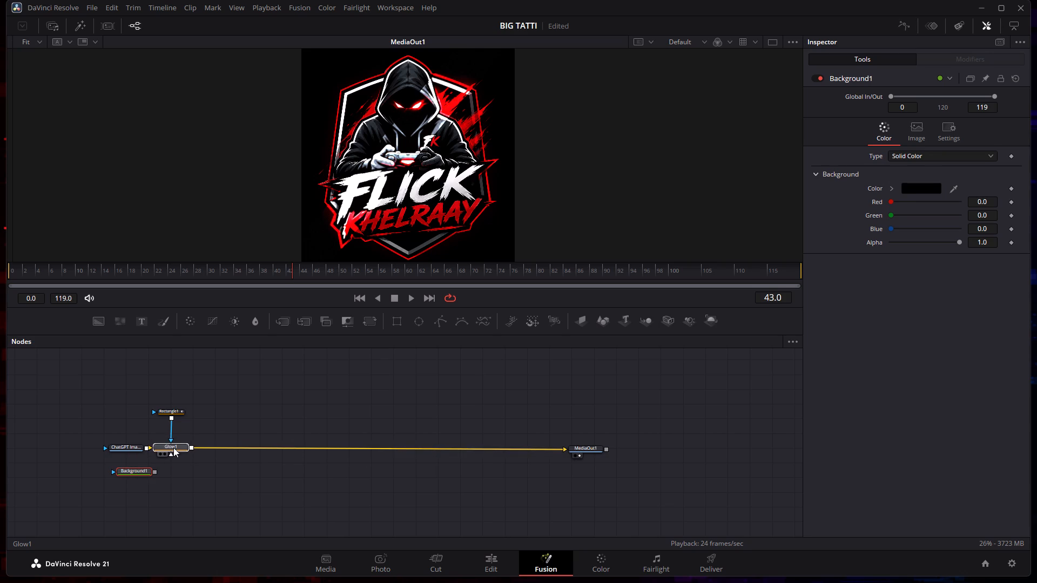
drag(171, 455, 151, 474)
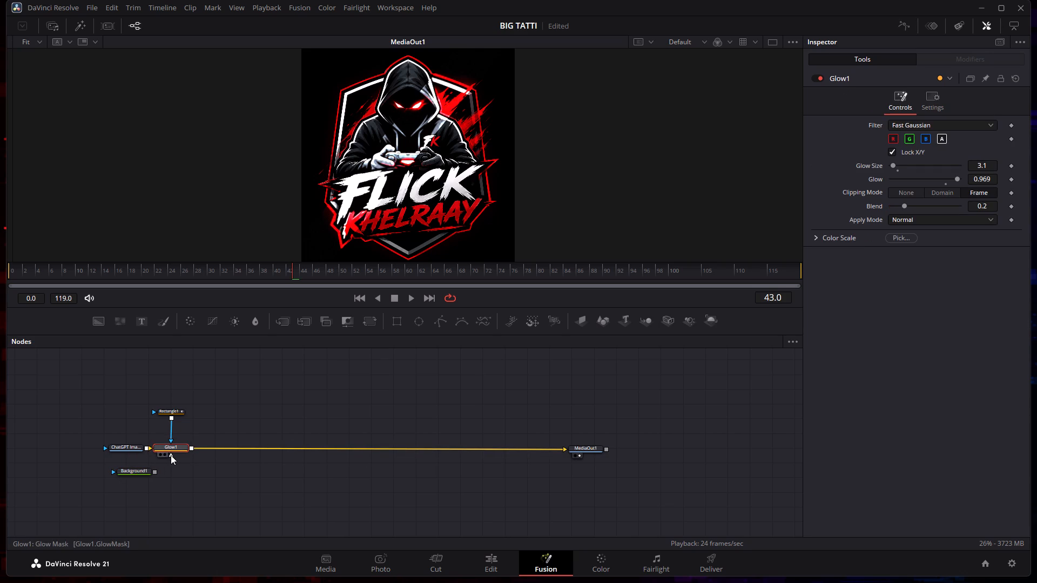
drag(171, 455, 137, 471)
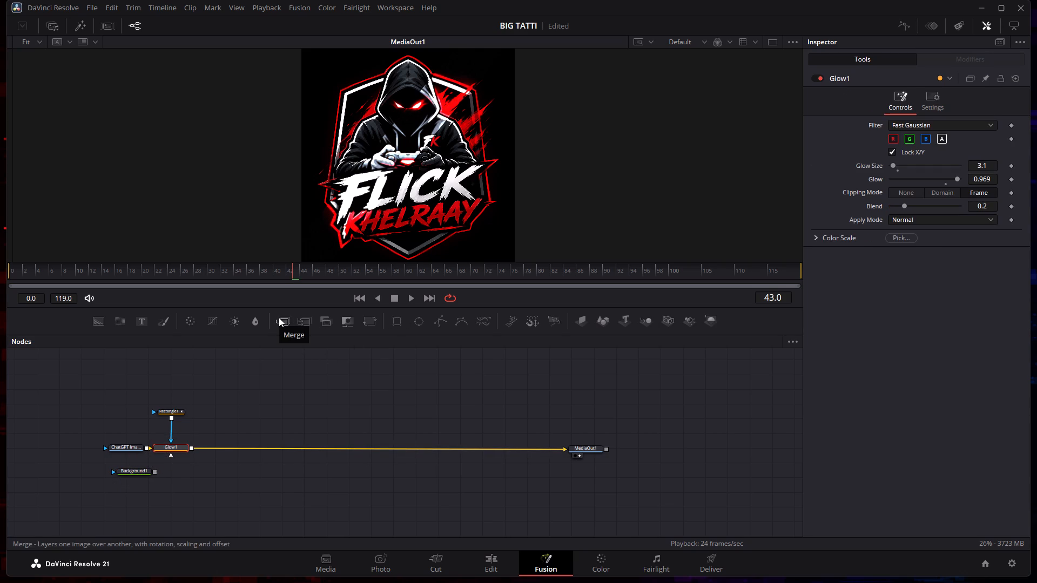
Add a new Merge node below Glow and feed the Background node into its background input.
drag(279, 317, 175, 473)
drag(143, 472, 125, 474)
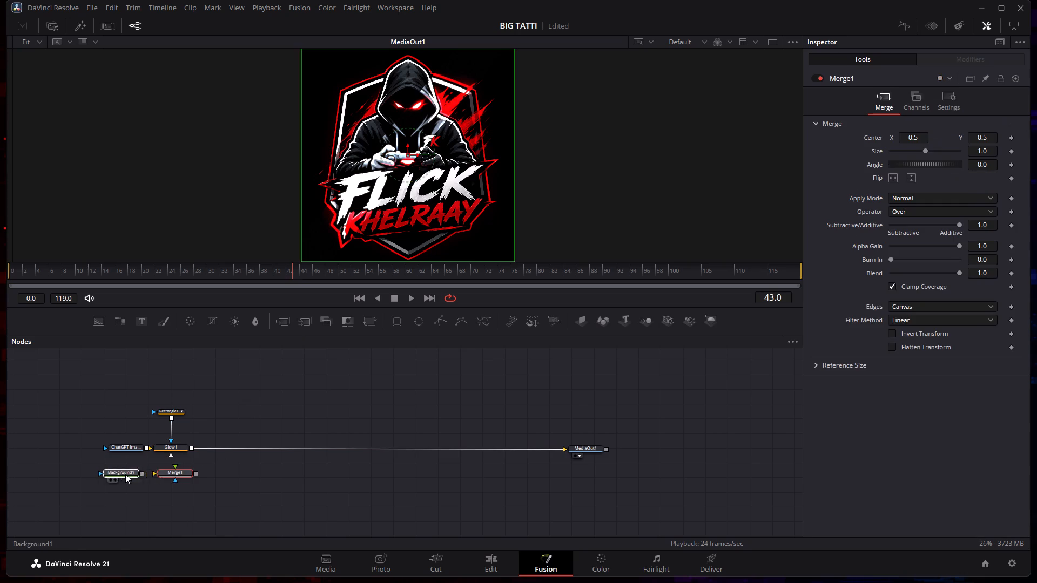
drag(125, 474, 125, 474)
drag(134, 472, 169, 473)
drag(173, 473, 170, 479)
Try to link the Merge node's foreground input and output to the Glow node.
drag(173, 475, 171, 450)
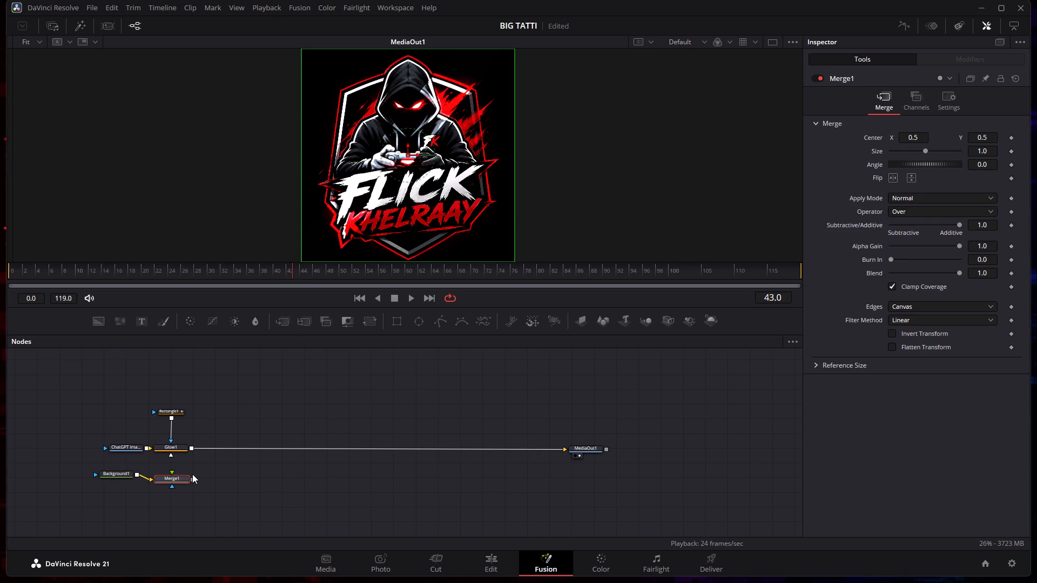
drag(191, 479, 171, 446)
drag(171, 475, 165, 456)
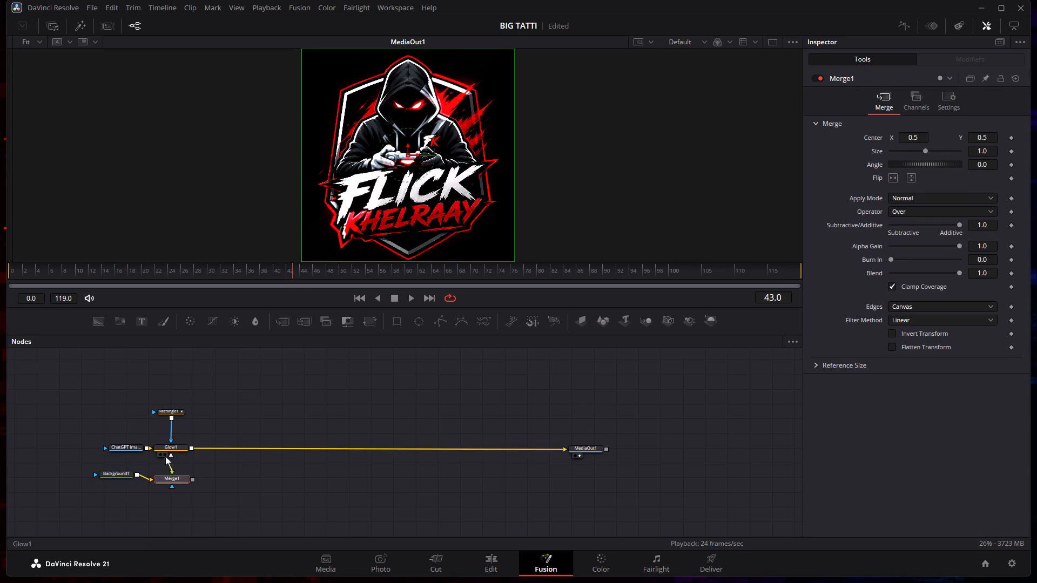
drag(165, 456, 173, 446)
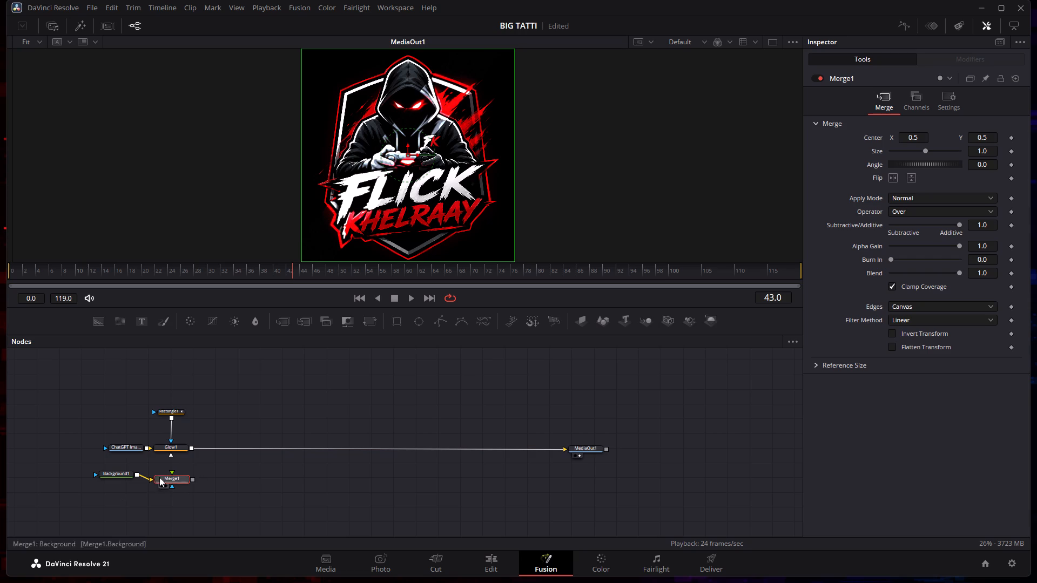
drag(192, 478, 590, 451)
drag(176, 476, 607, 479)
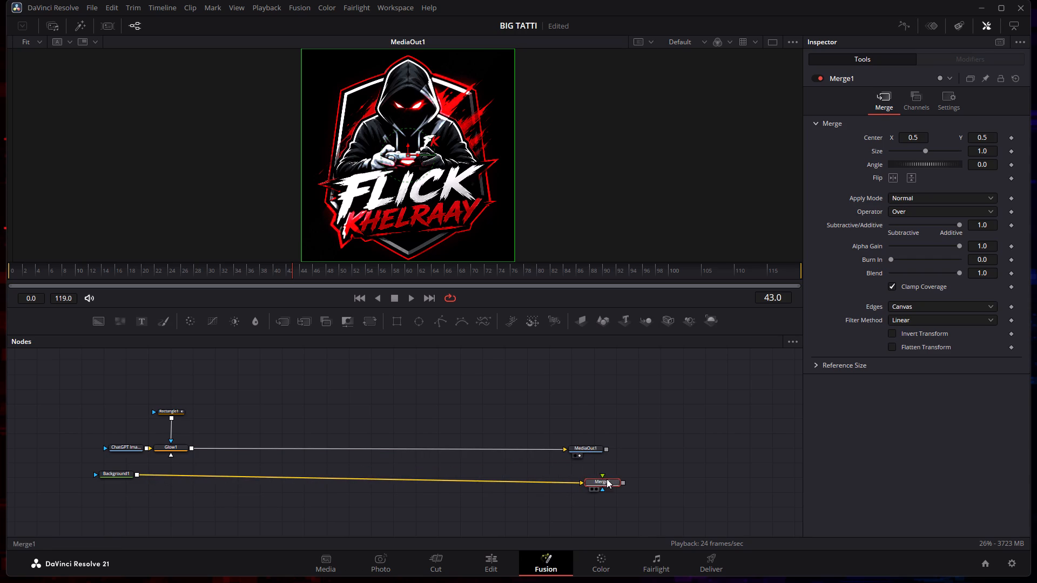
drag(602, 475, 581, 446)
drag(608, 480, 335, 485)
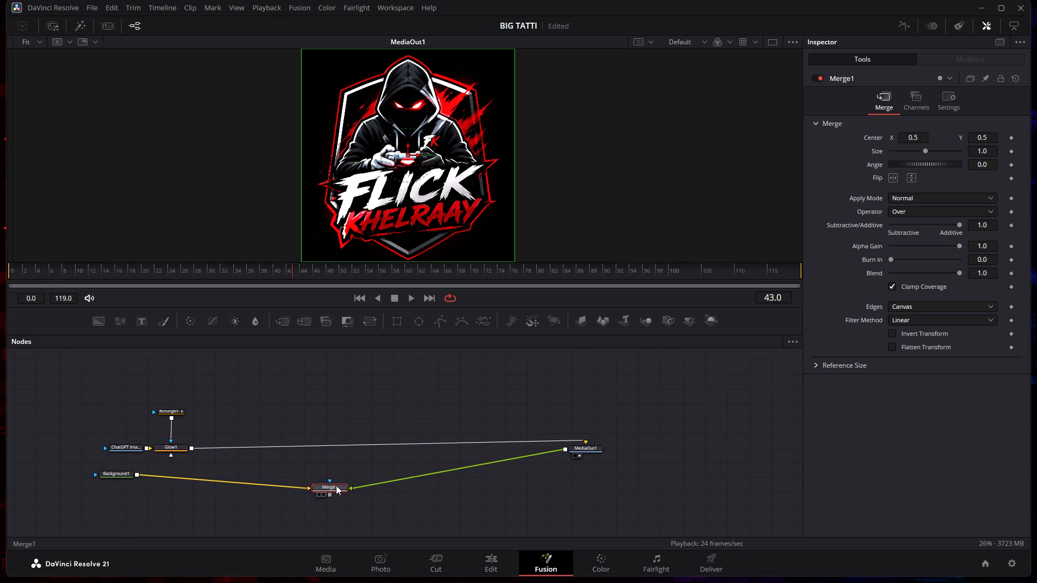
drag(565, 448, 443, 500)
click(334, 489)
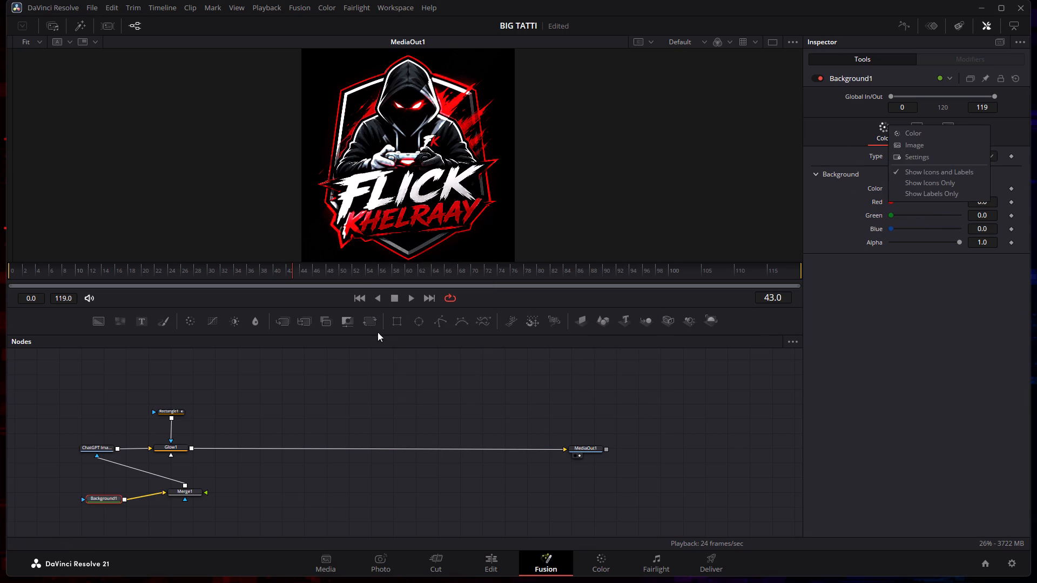
Play the composition from frame 0 to review the glow sweep.
drag(290, 270, 208, 280)
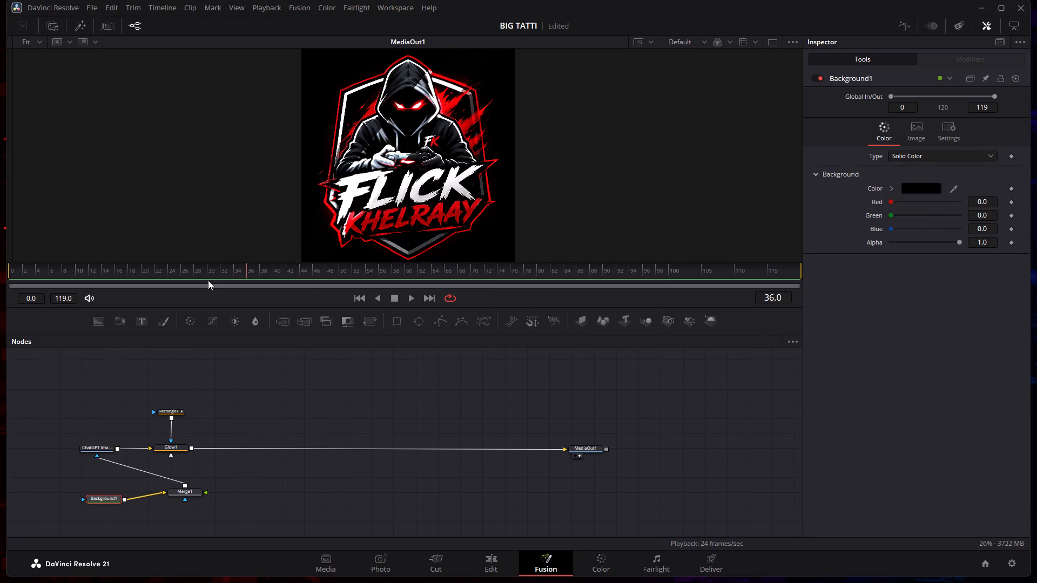
drag(208, 280, 3, 304)
click(410, 302)
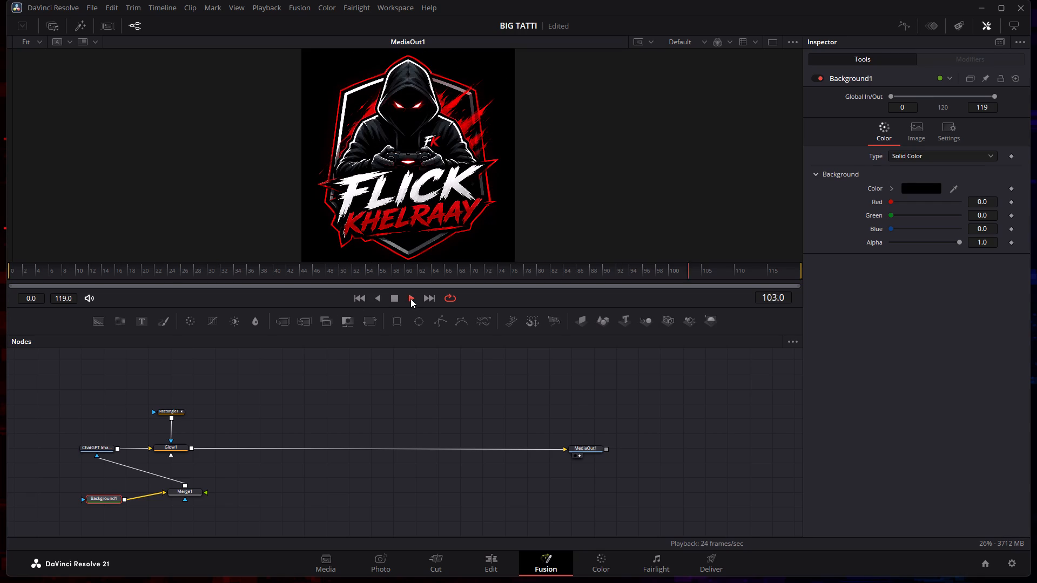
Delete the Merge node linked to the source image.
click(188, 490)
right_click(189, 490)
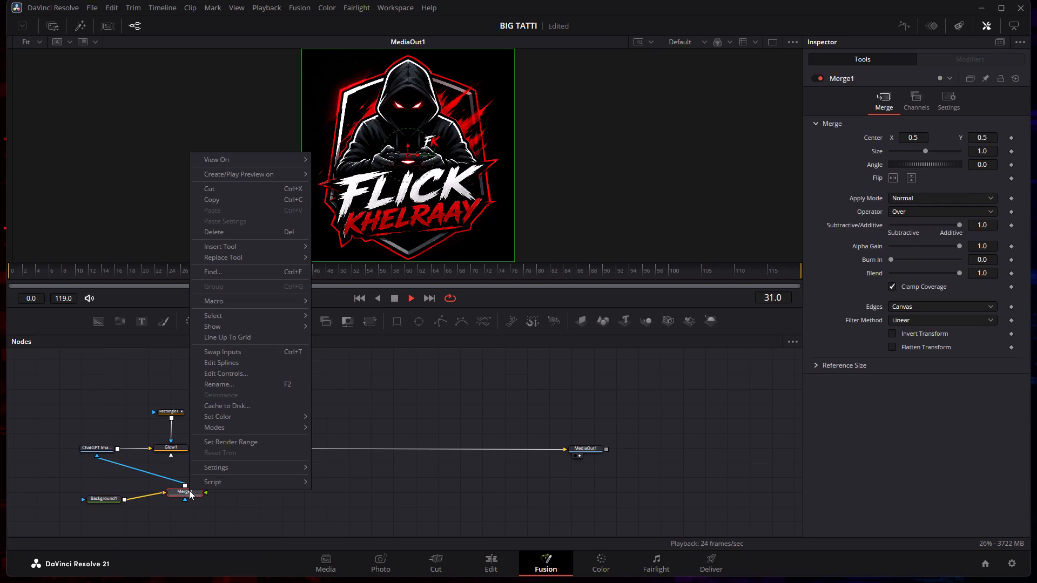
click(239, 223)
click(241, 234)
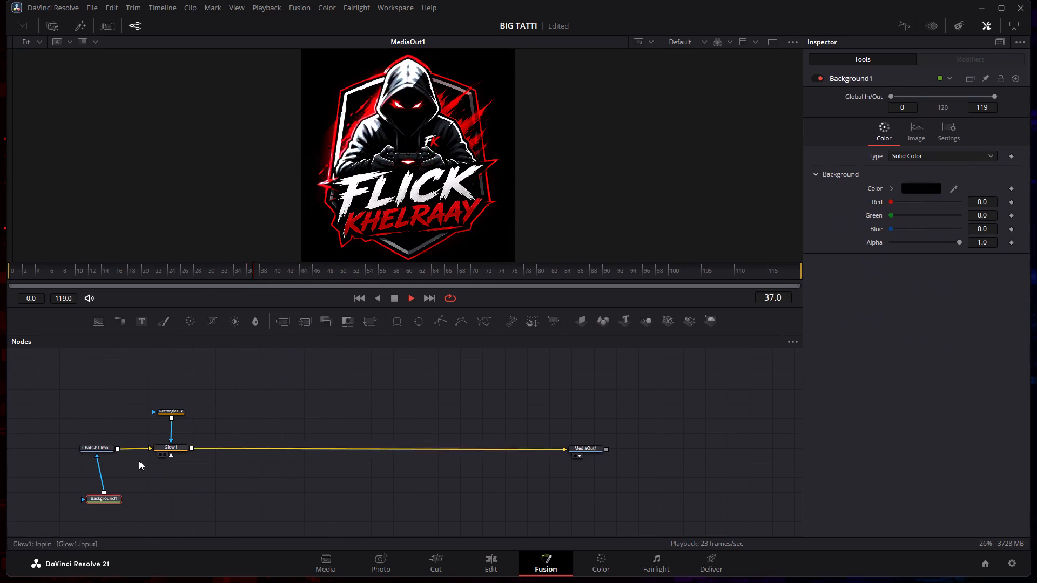
Delete the Background node.
click(108, 499)
right_click(108, 499)
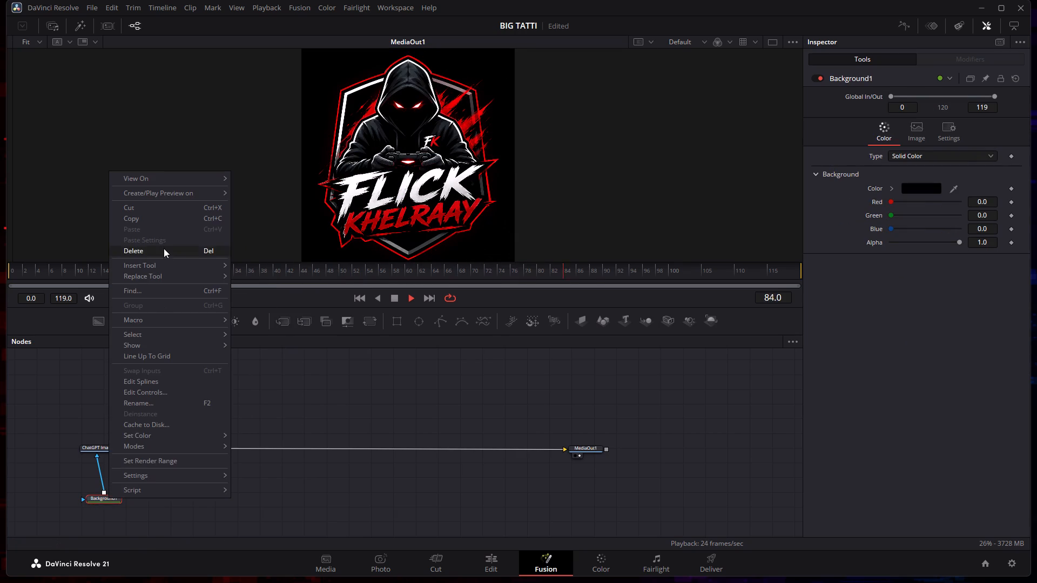
click(164, 250)
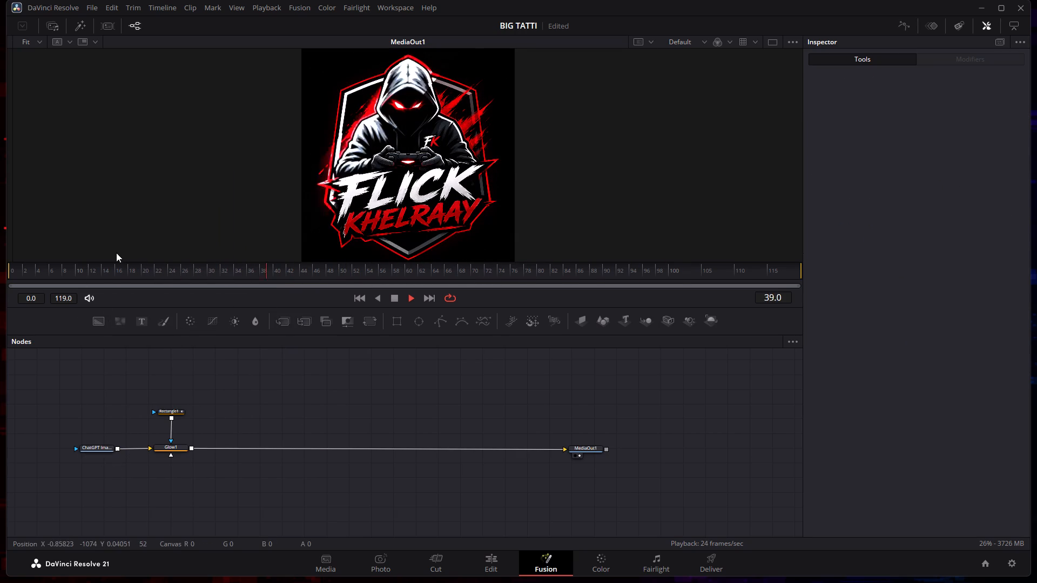
Add a fresh Background node and place it just below the source image node.
click(96, 319)
drag(97, 497, 78, 463)
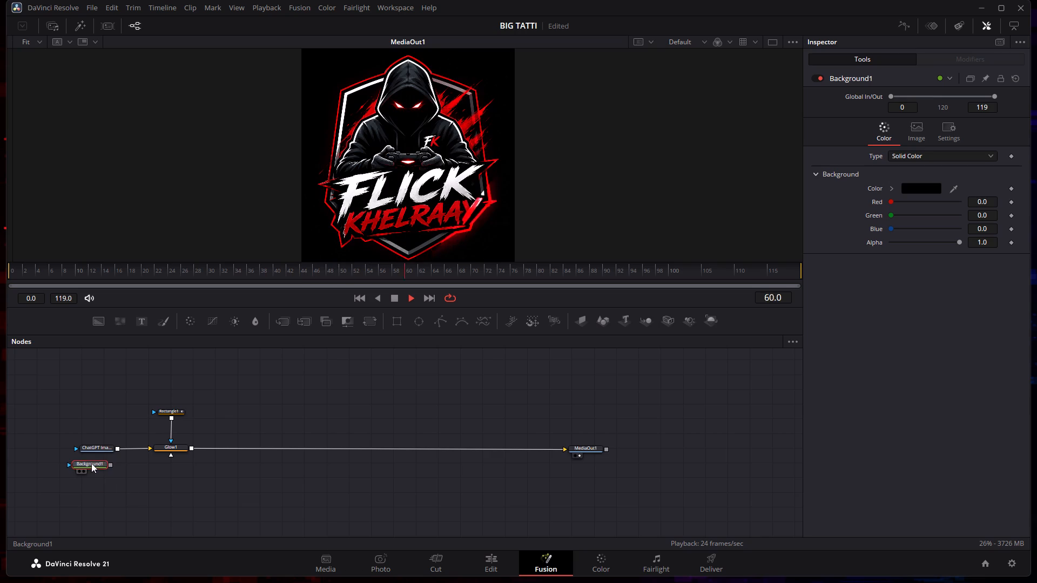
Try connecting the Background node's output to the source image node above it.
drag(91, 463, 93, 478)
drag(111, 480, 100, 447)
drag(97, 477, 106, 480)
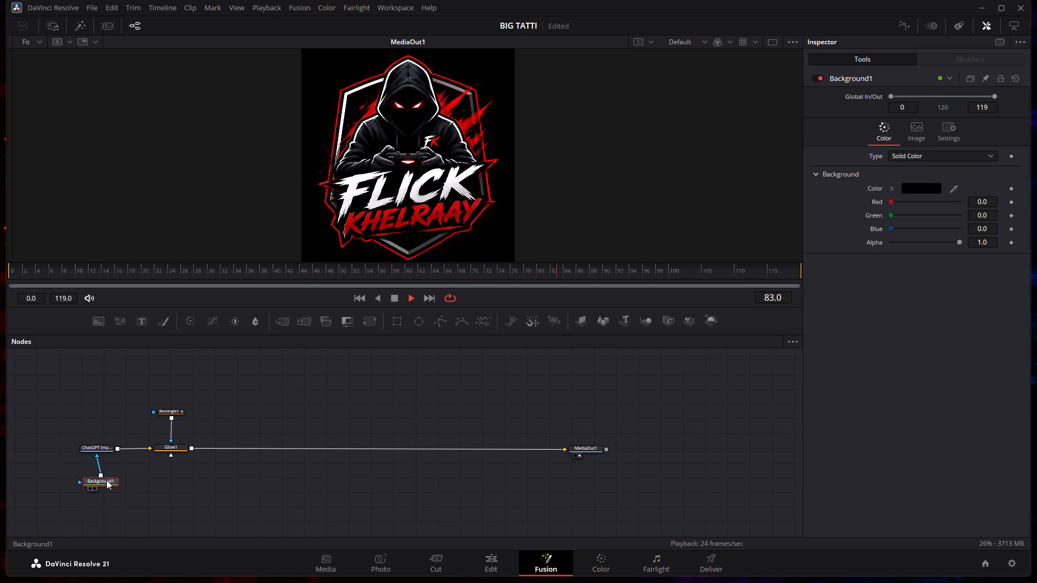
Delete the Background node.
right_click(106, 480)
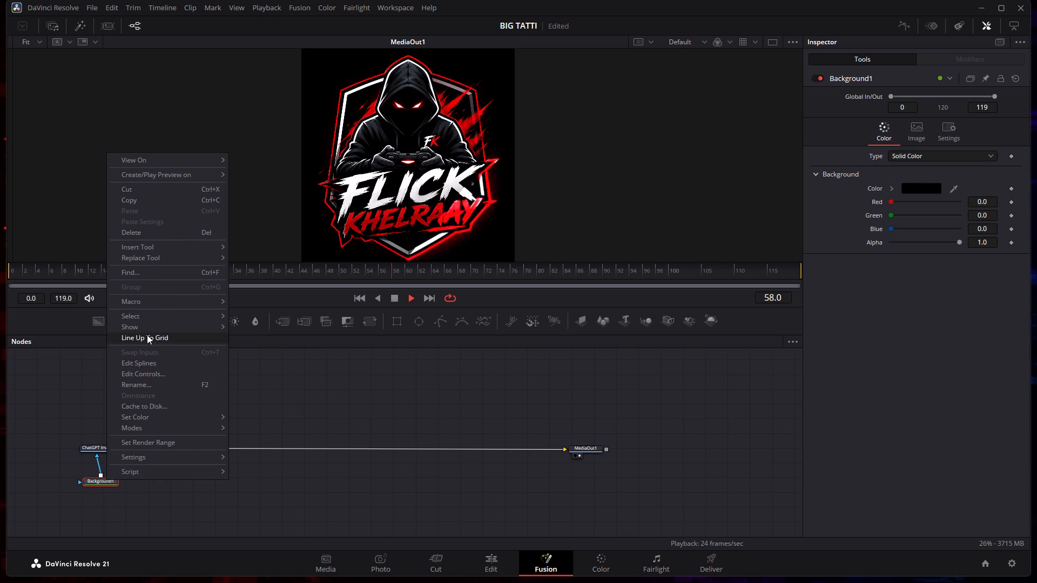
click(142, 234)
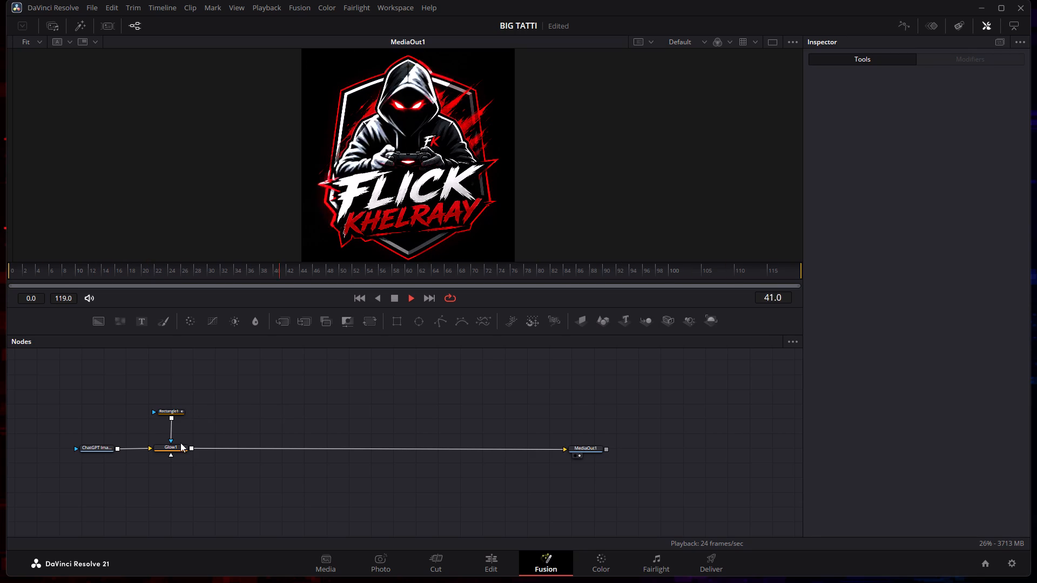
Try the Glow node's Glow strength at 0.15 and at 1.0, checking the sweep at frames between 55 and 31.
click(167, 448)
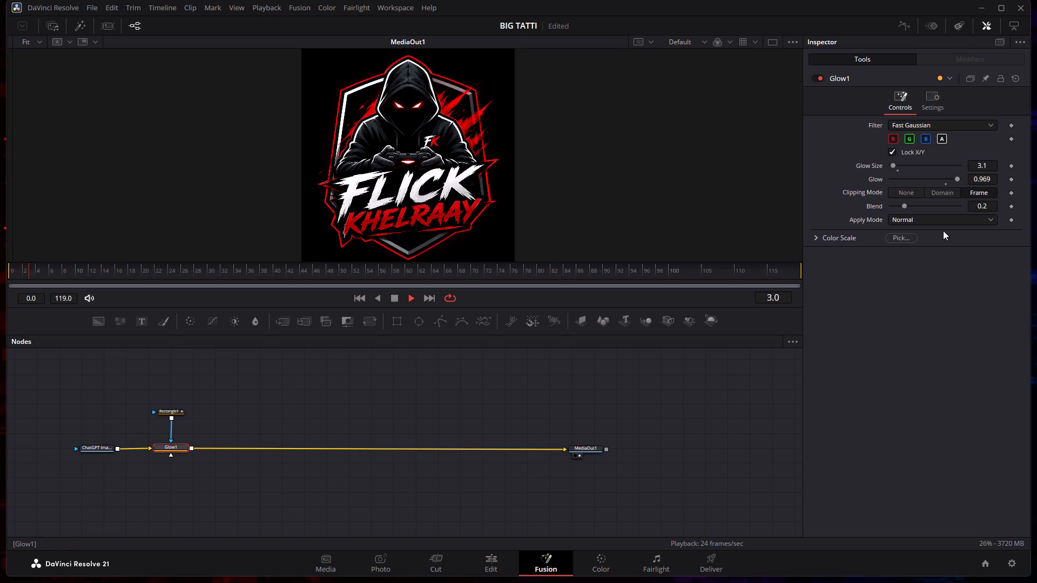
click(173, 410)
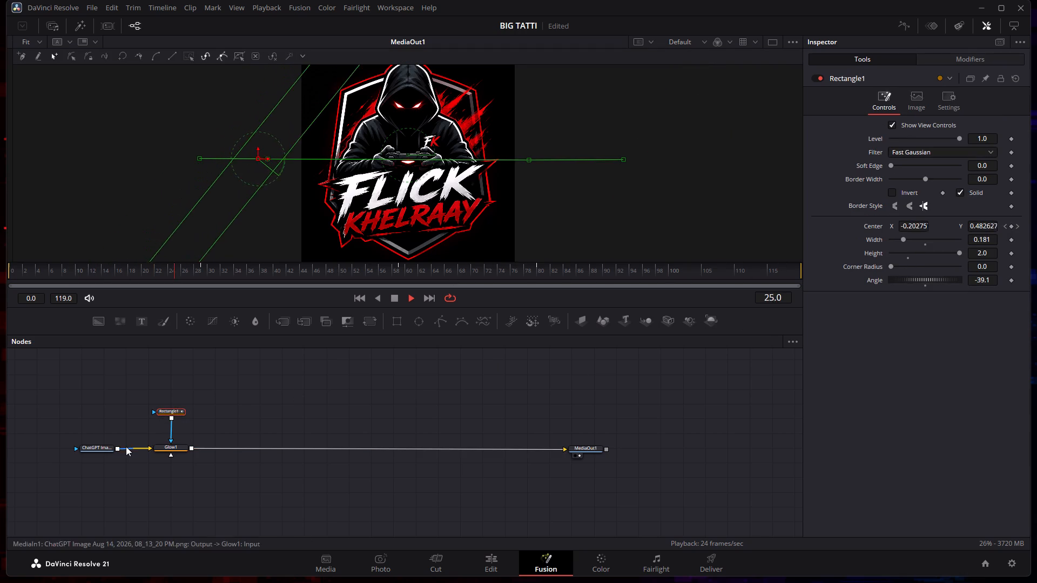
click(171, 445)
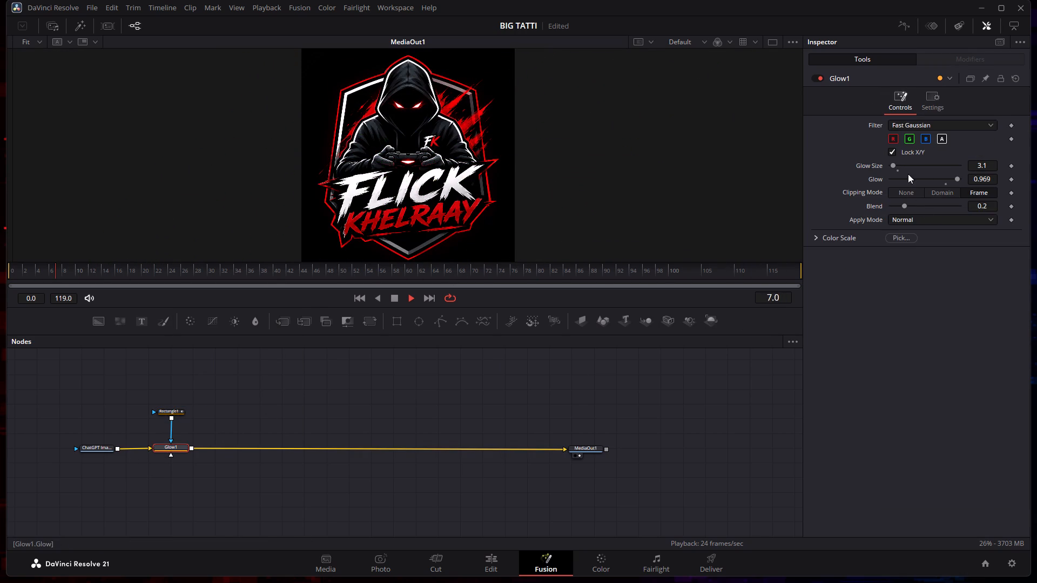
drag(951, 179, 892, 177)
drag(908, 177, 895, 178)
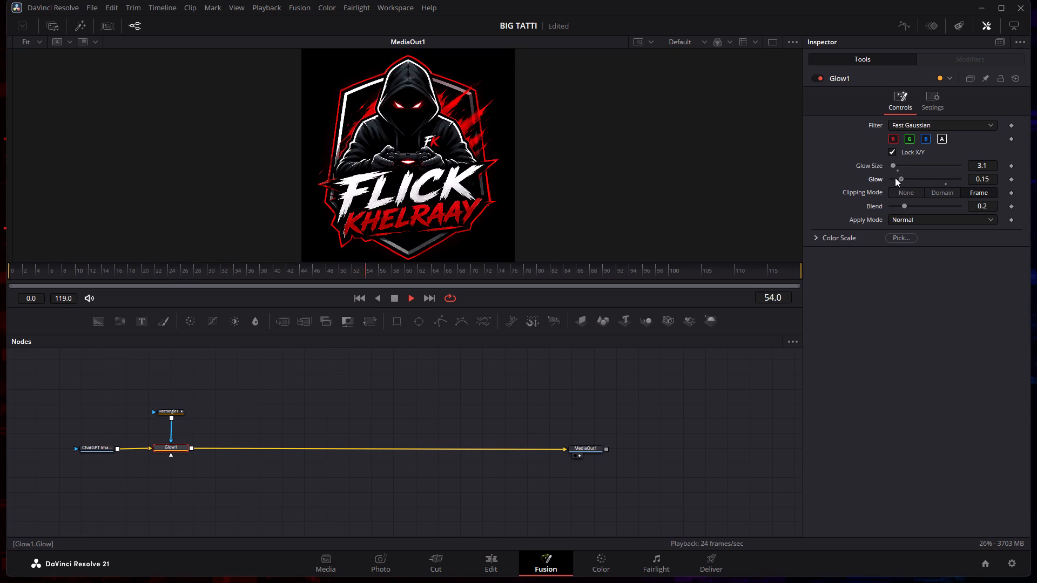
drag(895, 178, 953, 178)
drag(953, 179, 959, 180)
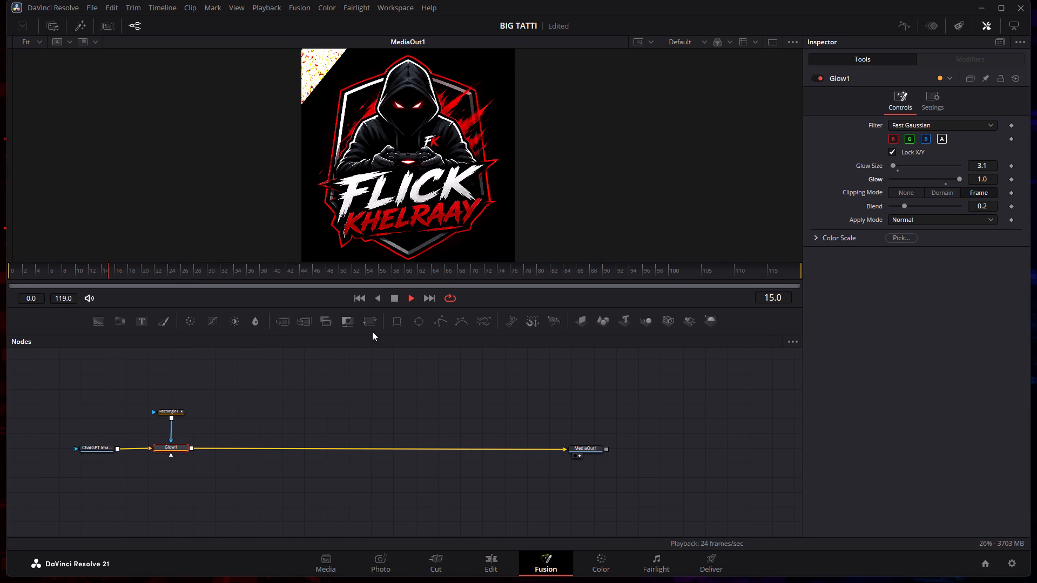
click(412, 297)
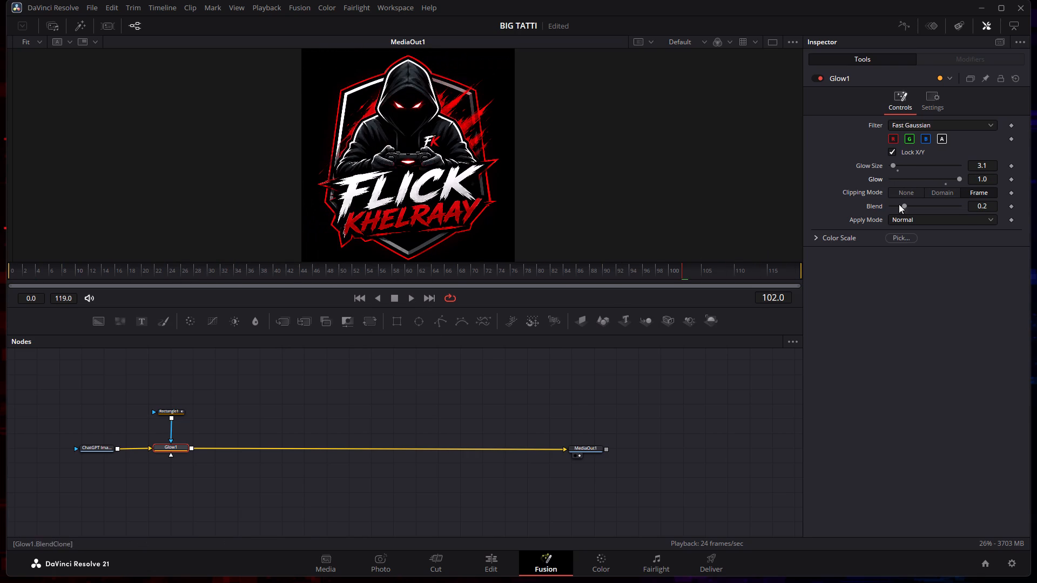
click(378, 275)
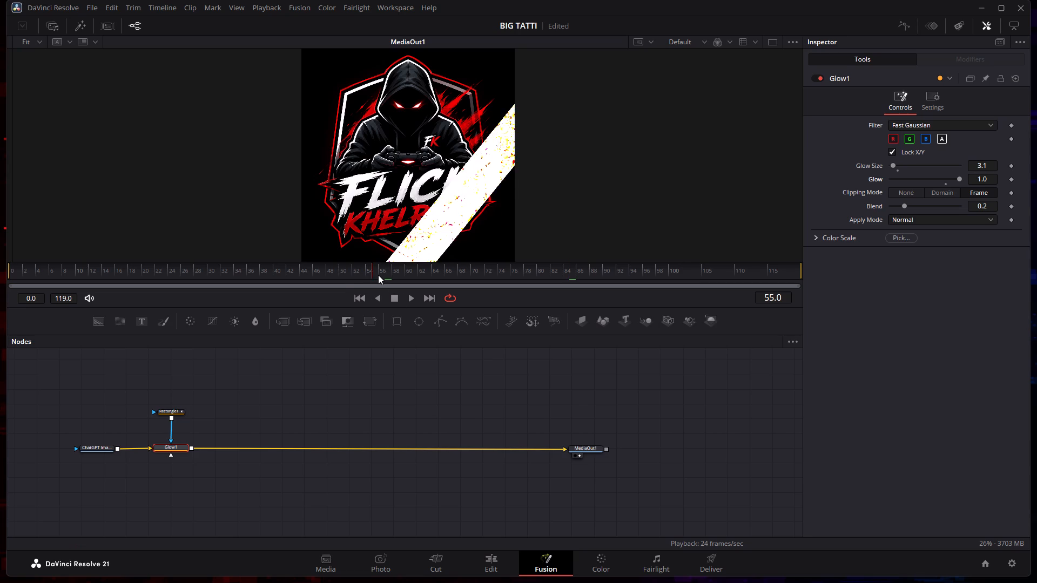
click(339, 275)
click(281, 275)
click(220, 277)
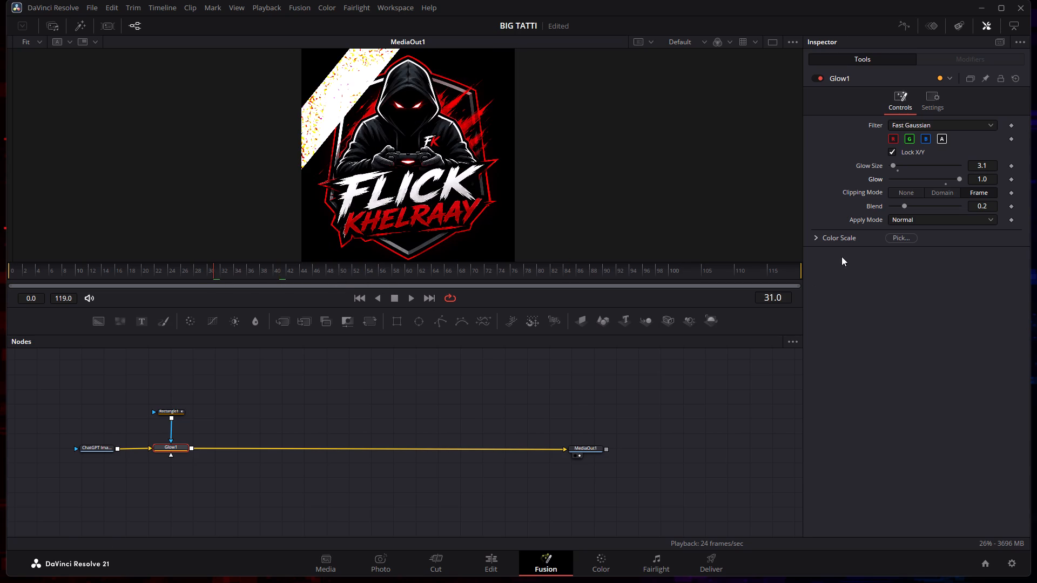
Set the Glow node's Glow strength to 0.969 and check the sweep at frames between 50 and 41.
click(958, 180)
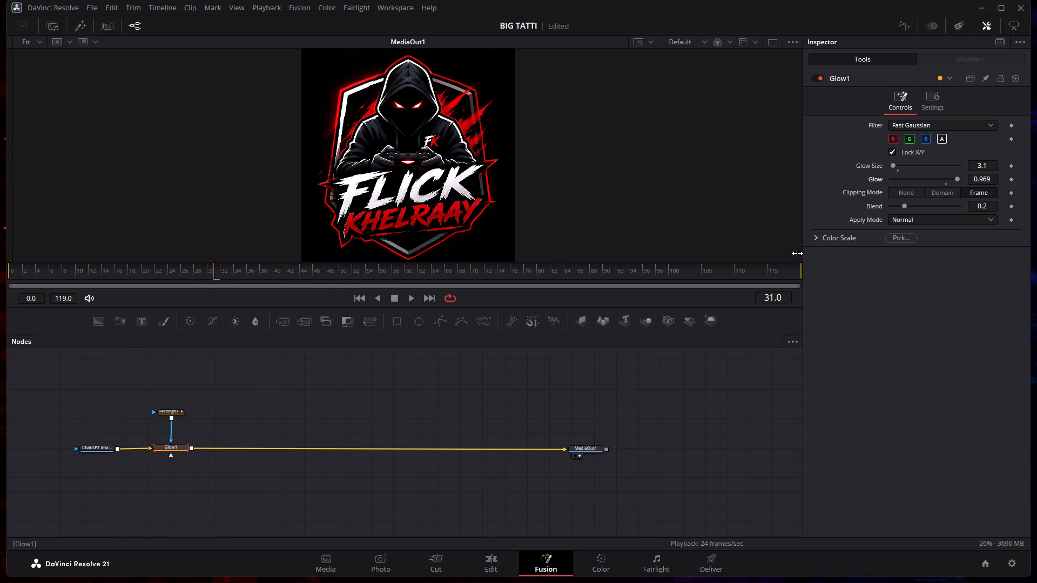
click(341, 265)
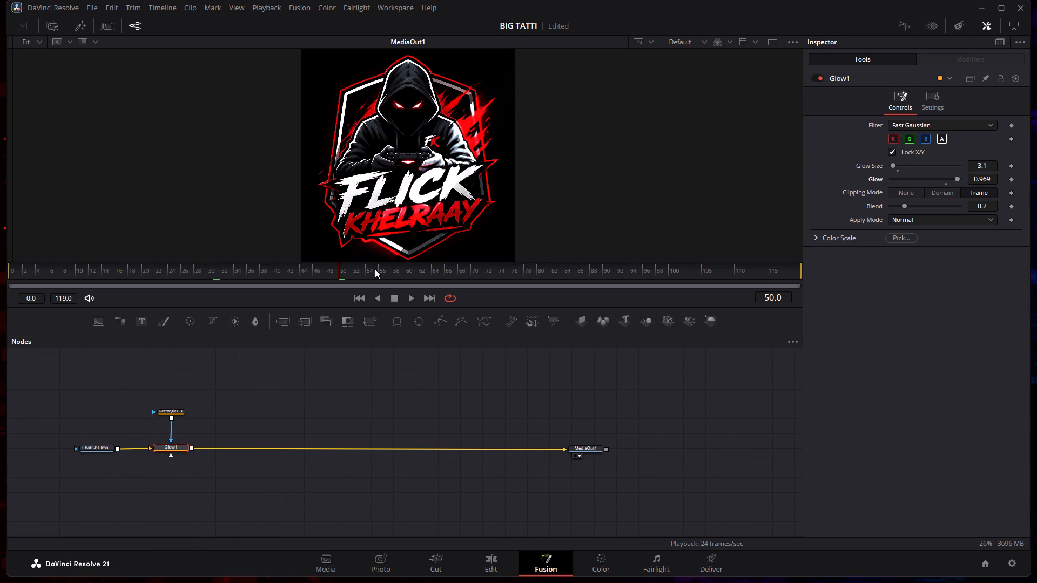
click(341, 268)
click(324, 268)
click(317, 268)
click(297, 269)
click(285, 269)
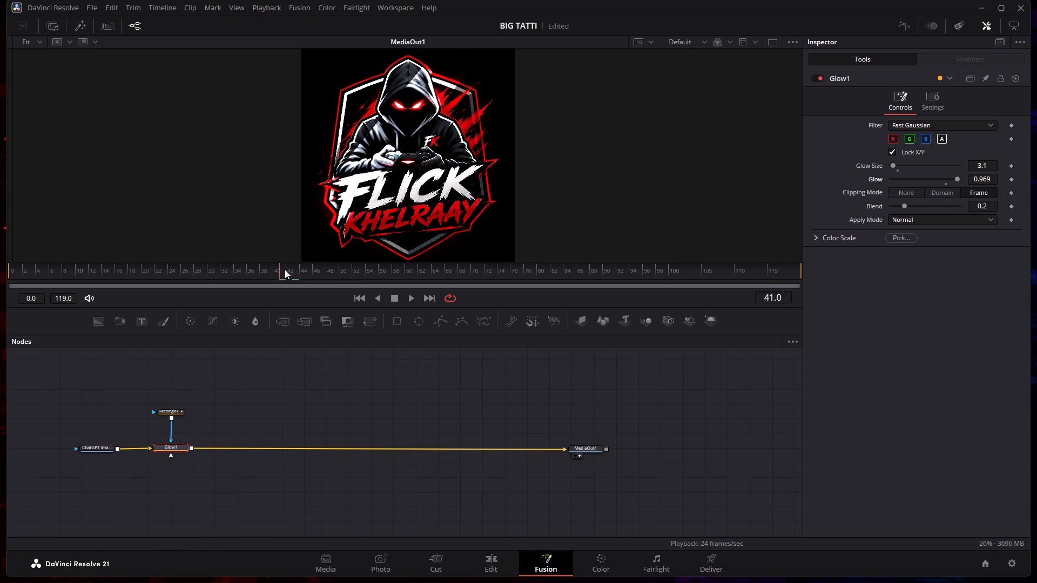
click(957, 178)
click(893, 165)
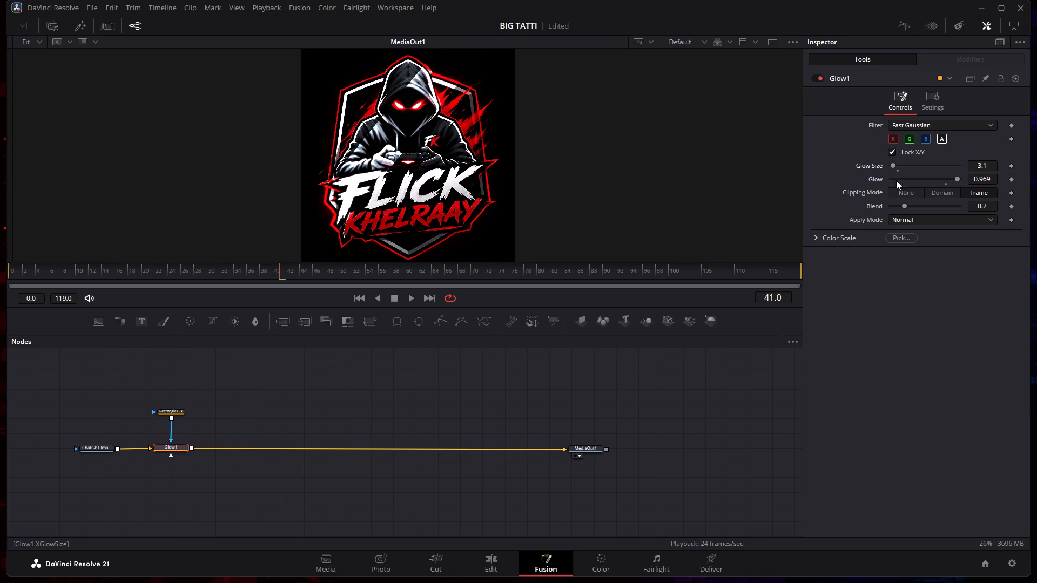
Play the composition from the start to review the glow sweep.
drag(278, 273, 60, 300)
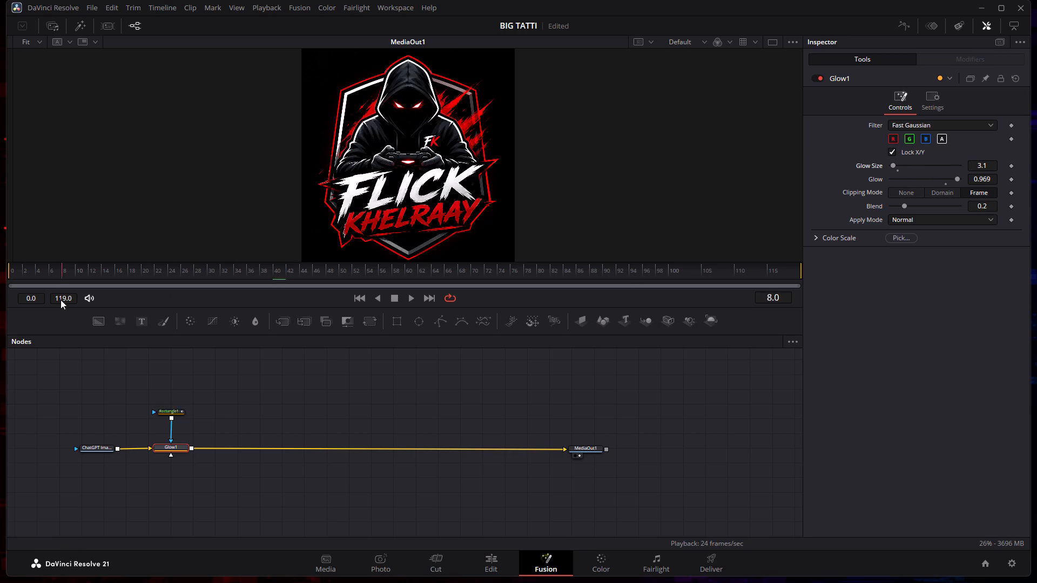
drag(60, 300, 0, 314)
click(406, 301)
Switch to the Edit page and play Timeline 1 from the start.
click(487, 563)
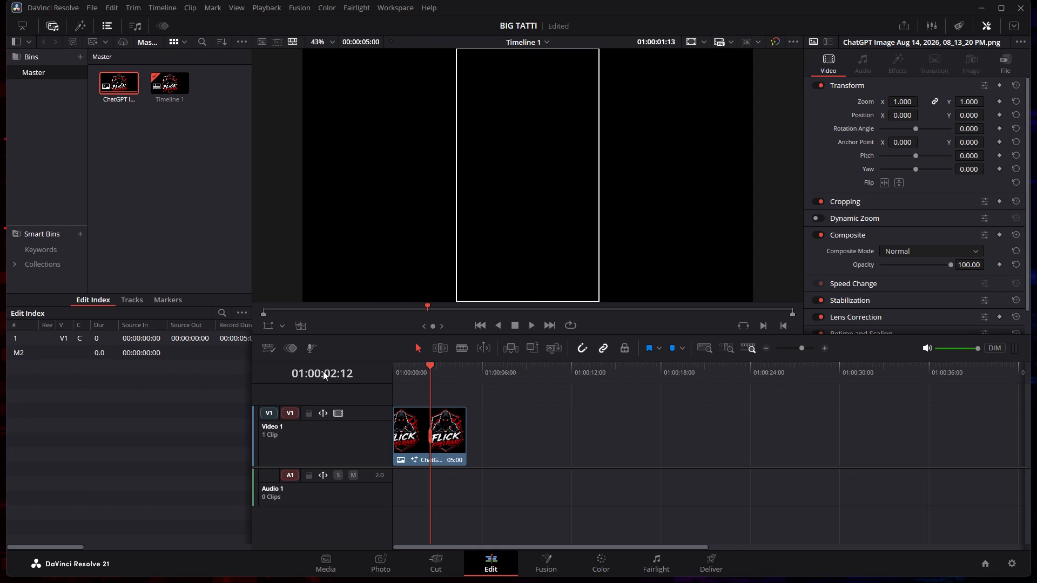
drag(428, 365, 330, 369)
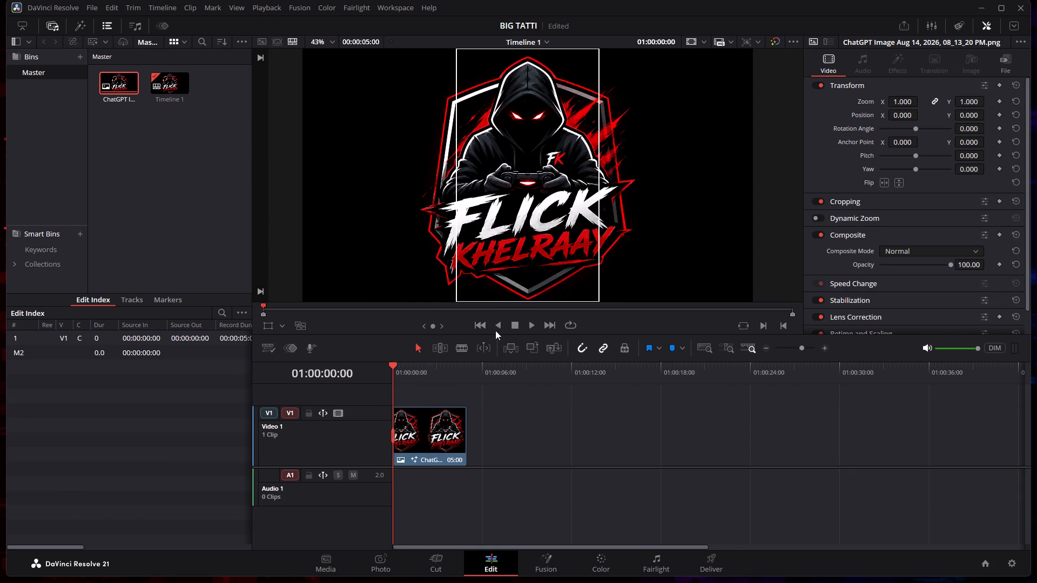
click(531, 326)
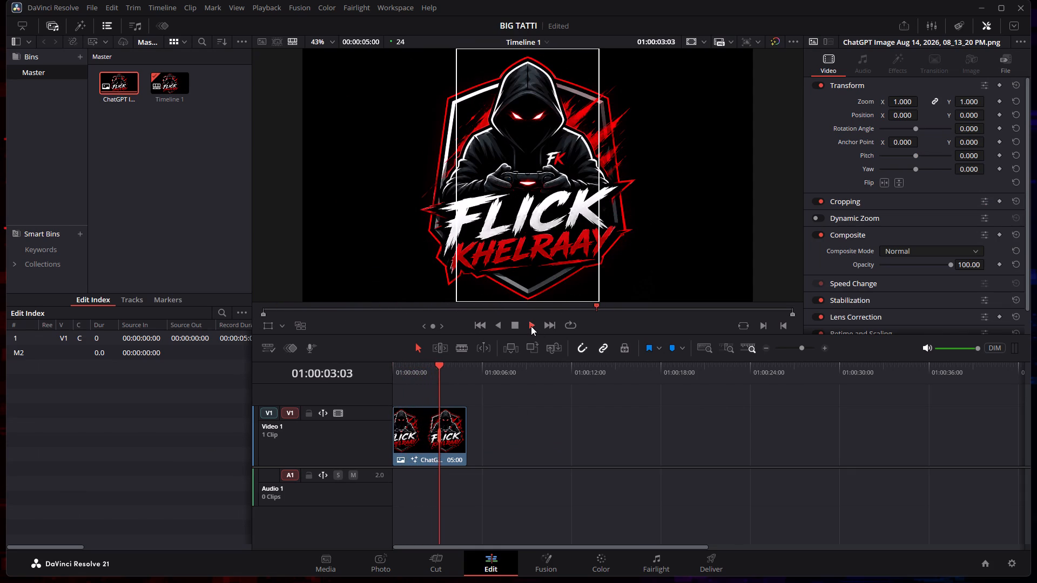
click(531, 326)
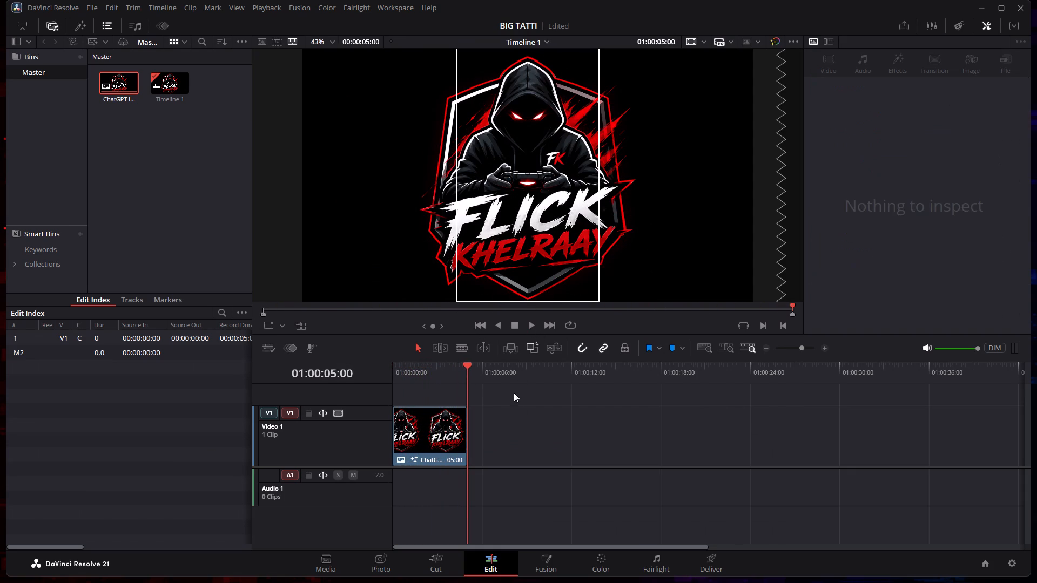
Scale the logo clip on Video 1 down to a linked X and Y Zoom of 0.550.
click(429, 441)
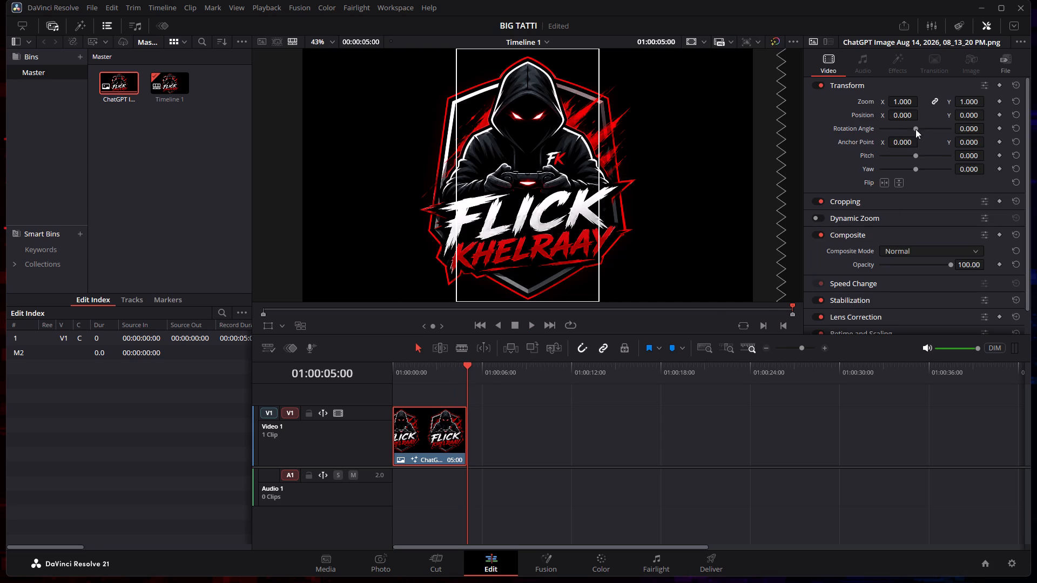
drag(910, 104, 905, 104)
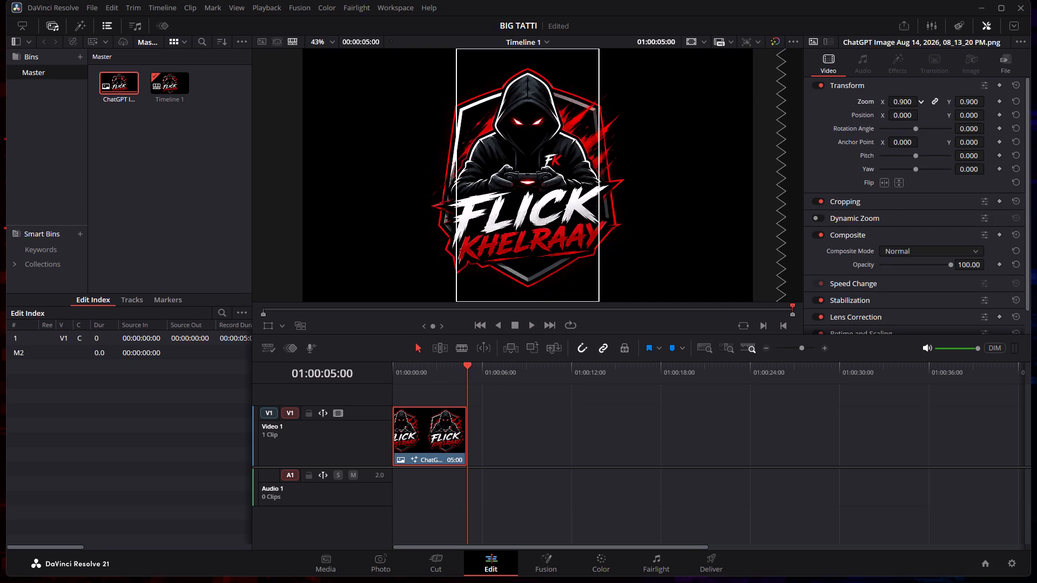
drag(905, 104, 888, 104)
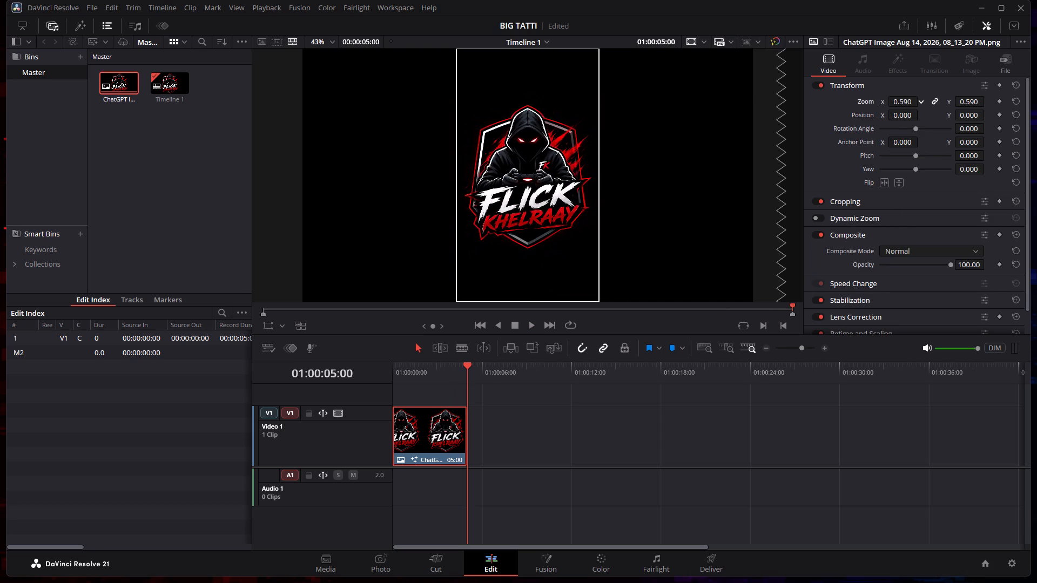
drag(888, 104, 886, 104)
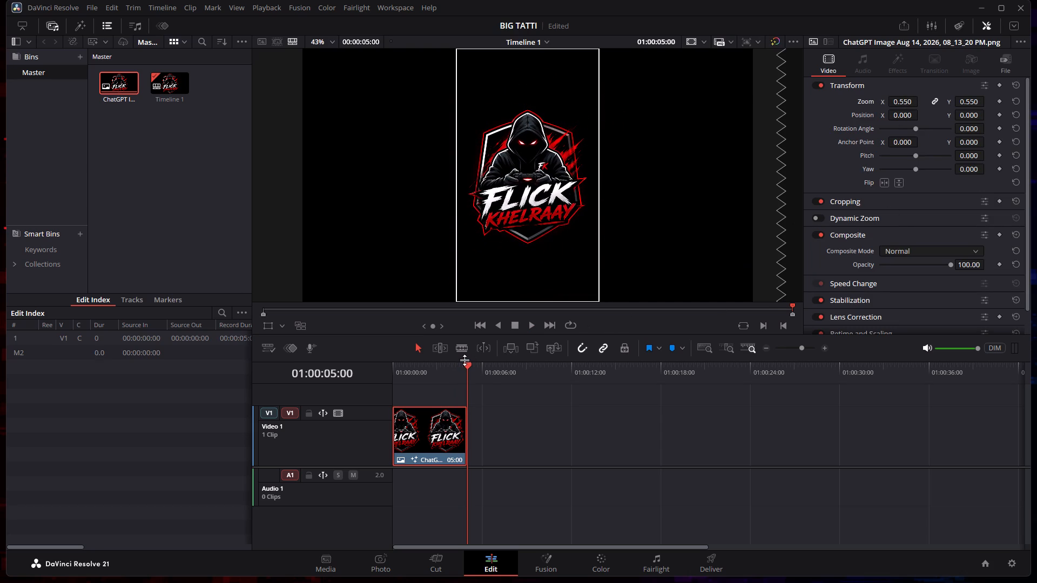
Play Timeline 1 from the start to review the resized logo clip.
drag(467, 364, 378, 375)
click(531, 323)
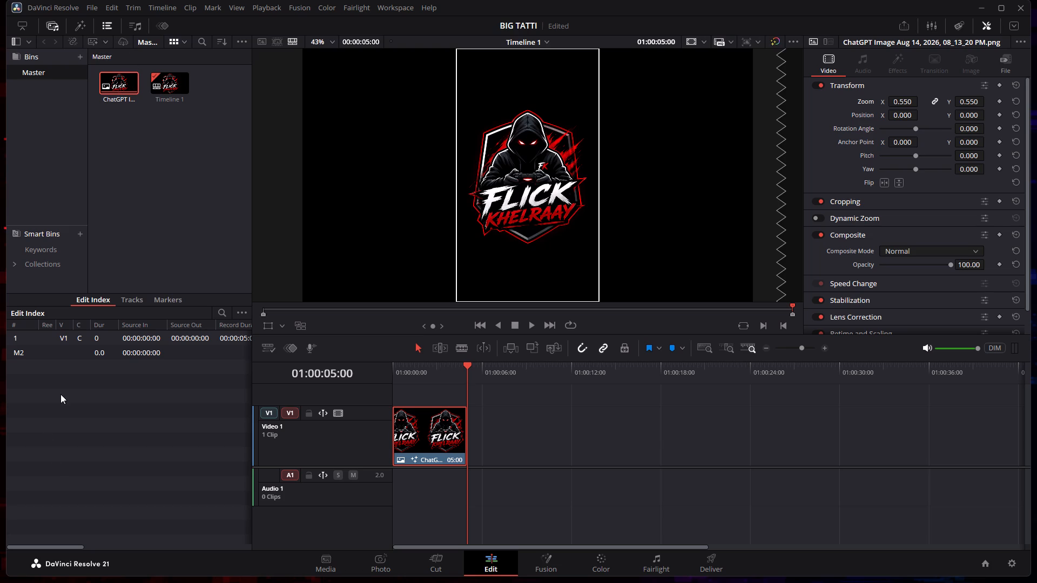
Open the Deliver page and look over the Custom Export render settings.
click(708, 568)
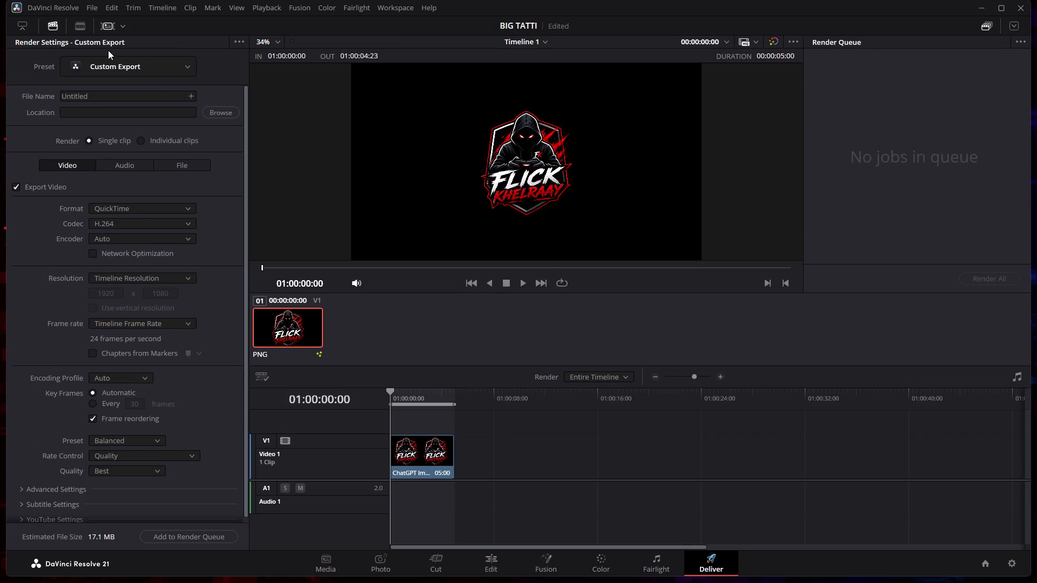
click(122, 26)
click(122, 26)
scroll(138, 274, down, 6)
scroll(57, 372, up, 5)
Name the export file "BIG ,NOOB KI TATTI" in the render settings.
click(137, 92)
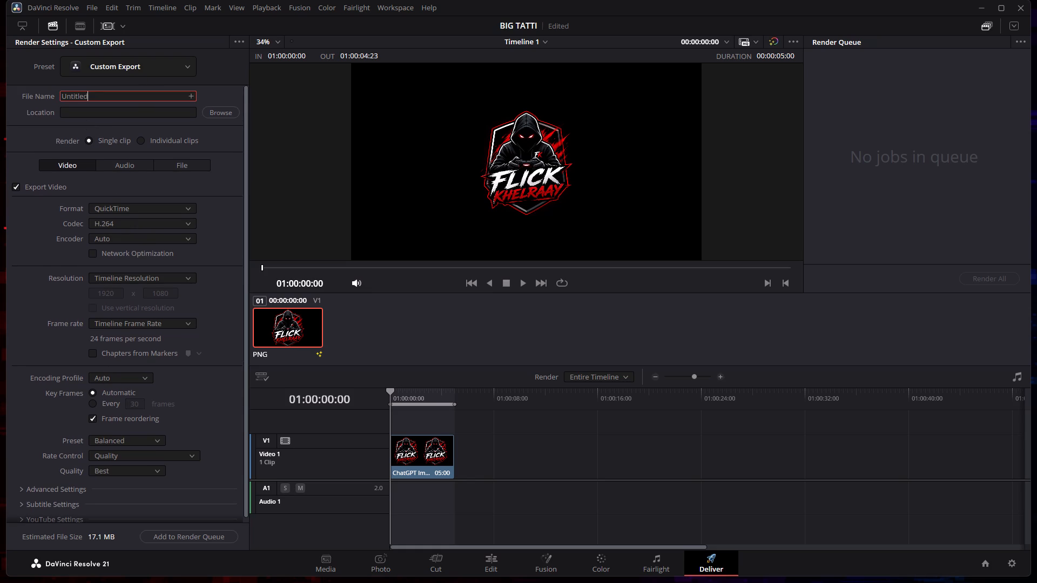
double_click(137, 92)
key(BackSpace)
text(BIG NOOB)
key(Return)
key(space)
key(BackSpace)
key(BackSpace)
key(BackSpace)
key(BackSpace)
key(BackSpace)
key(comma)
text(NOOB KI TATTI)
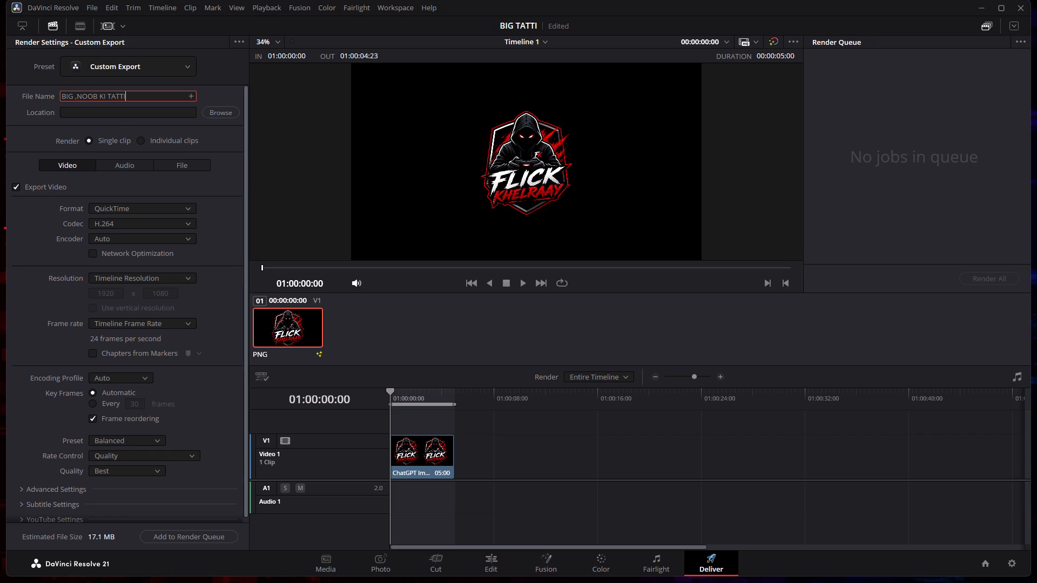
Set the render location to the davinci Videos folder on Local Disk (D:).
click(217, 109)
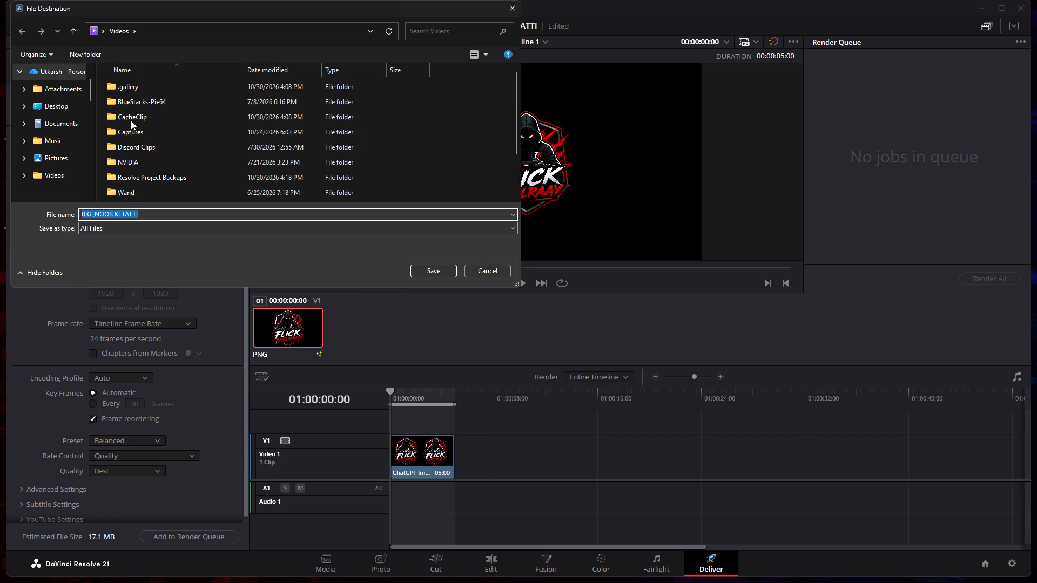
scroll(37, 164, down, 8)
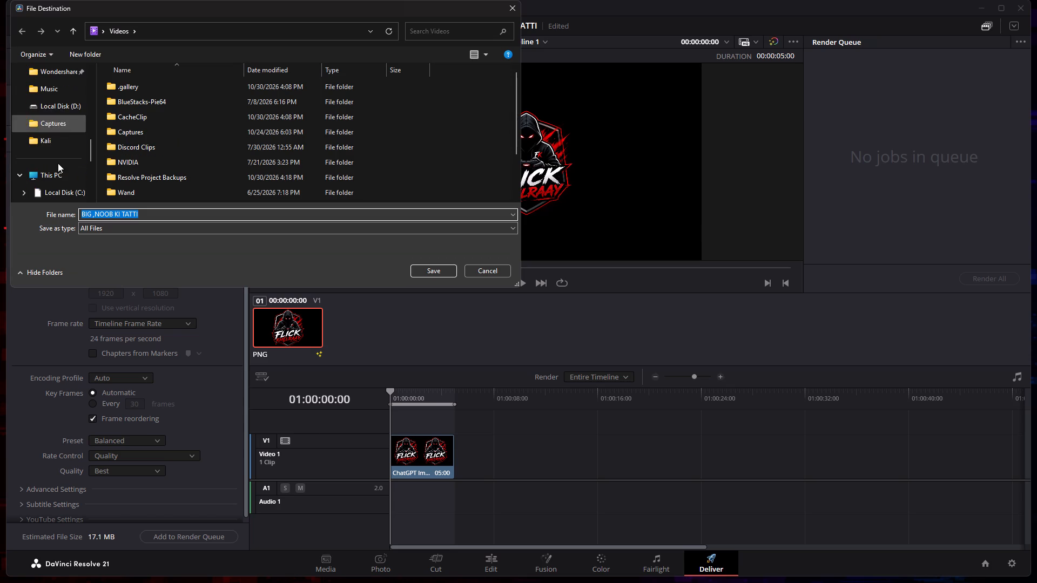
scroll(58, 163, down, 1)
click(63, 103)
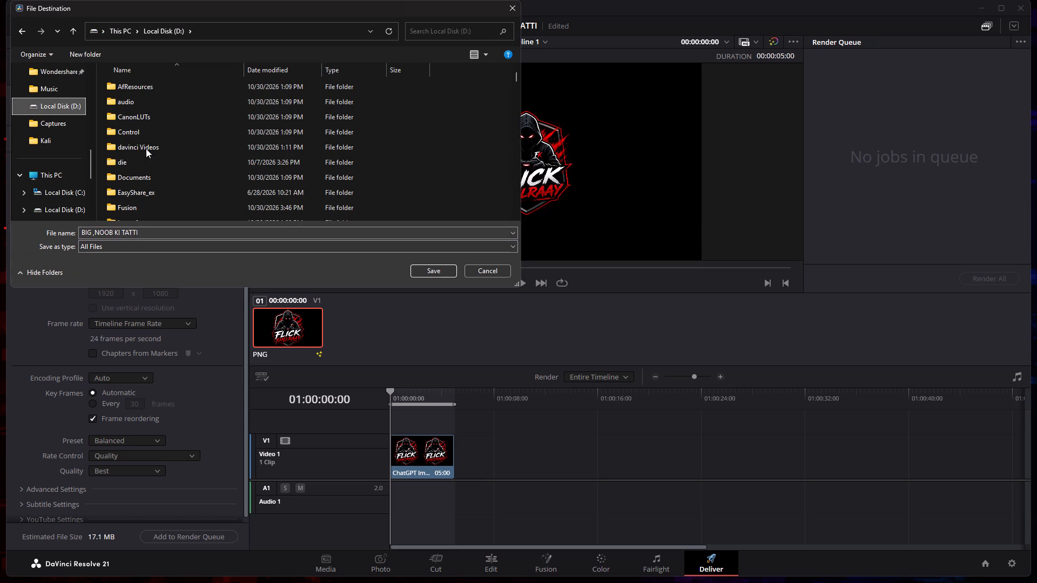
scroll(146, 148, down, 4)
scroll(149, 133, up, 5)
click(166, 151)
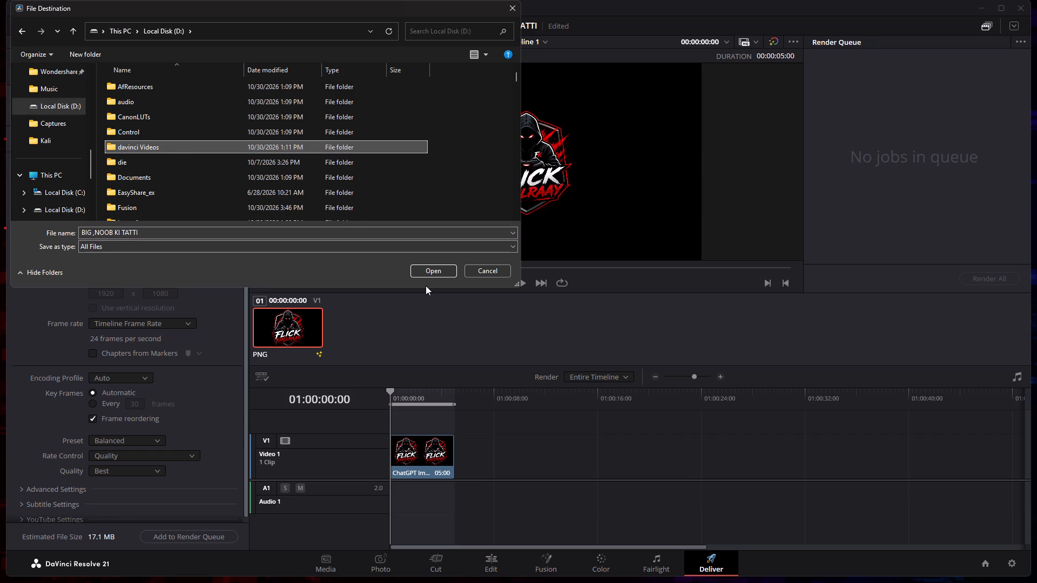
click(429, 271)
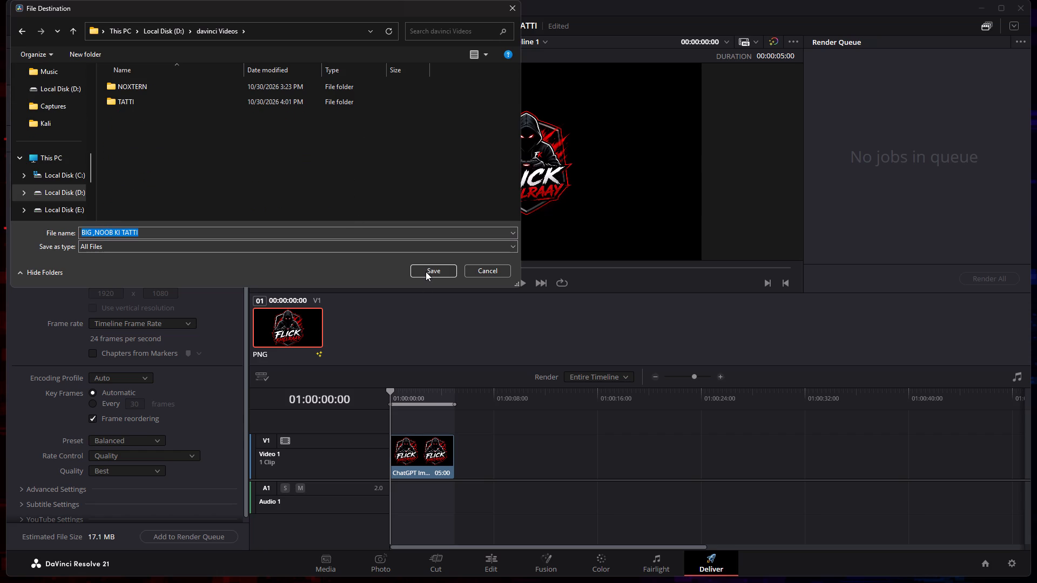
click(428, 270)
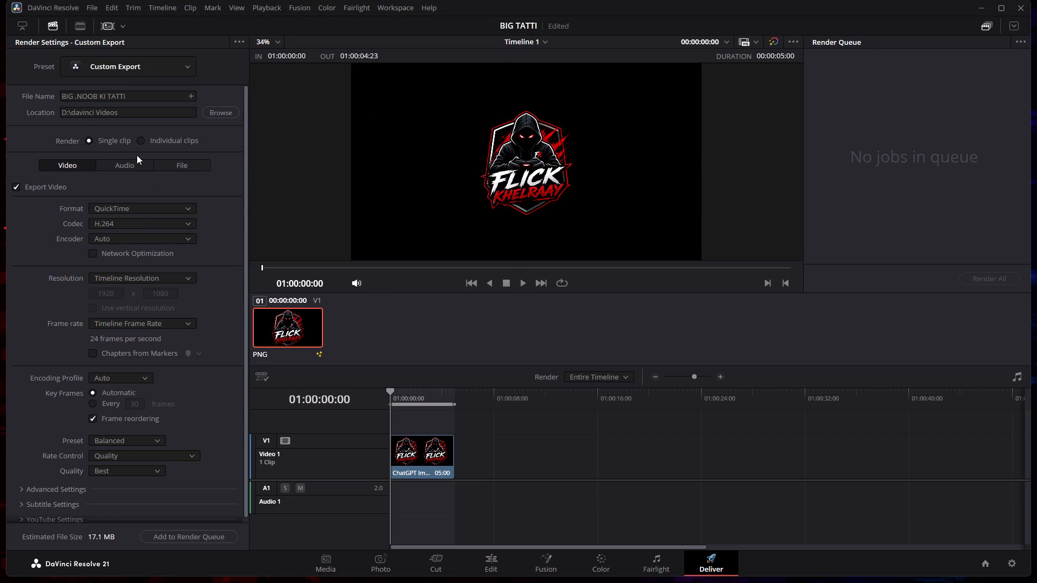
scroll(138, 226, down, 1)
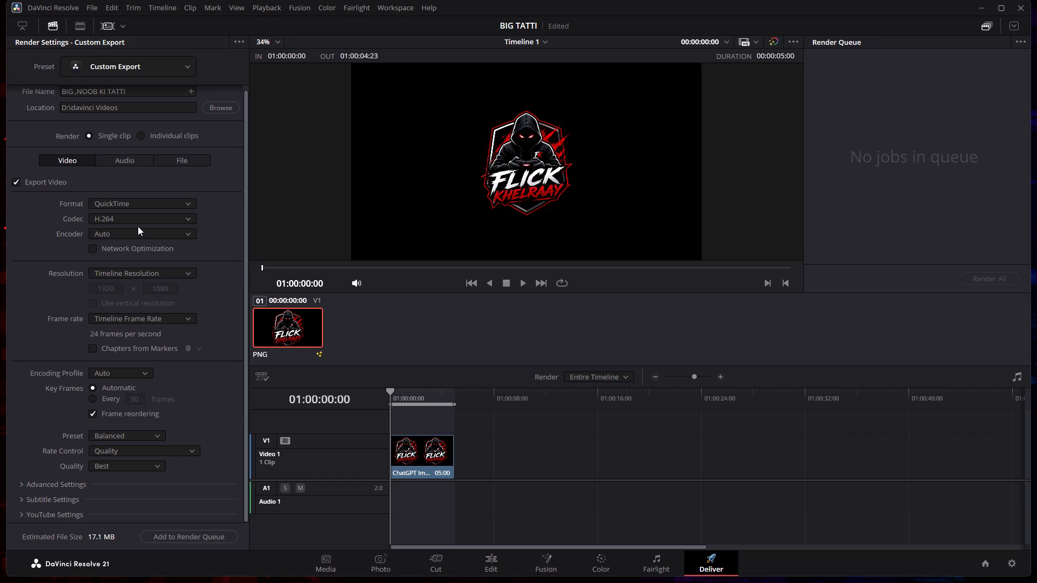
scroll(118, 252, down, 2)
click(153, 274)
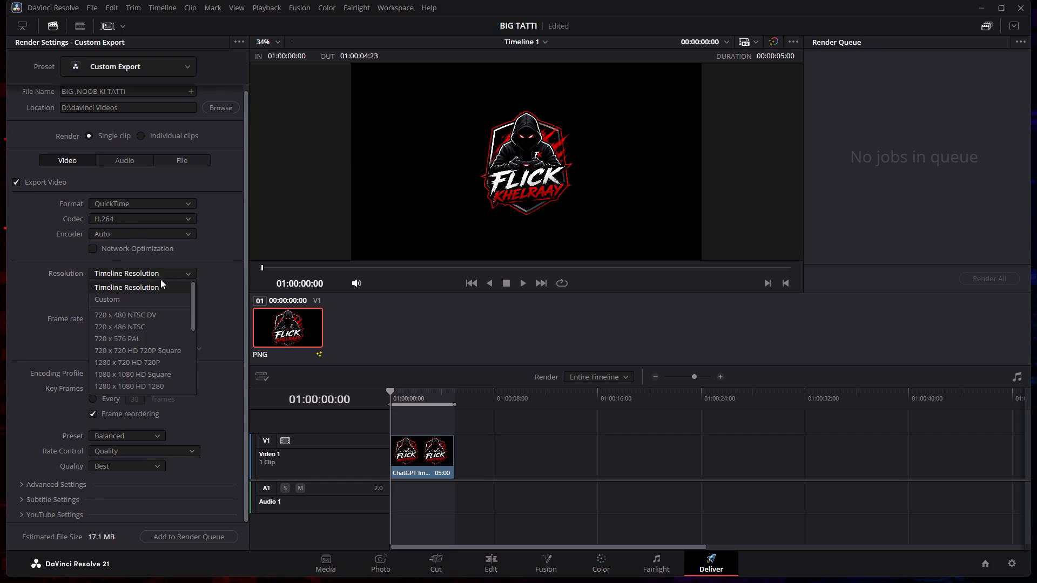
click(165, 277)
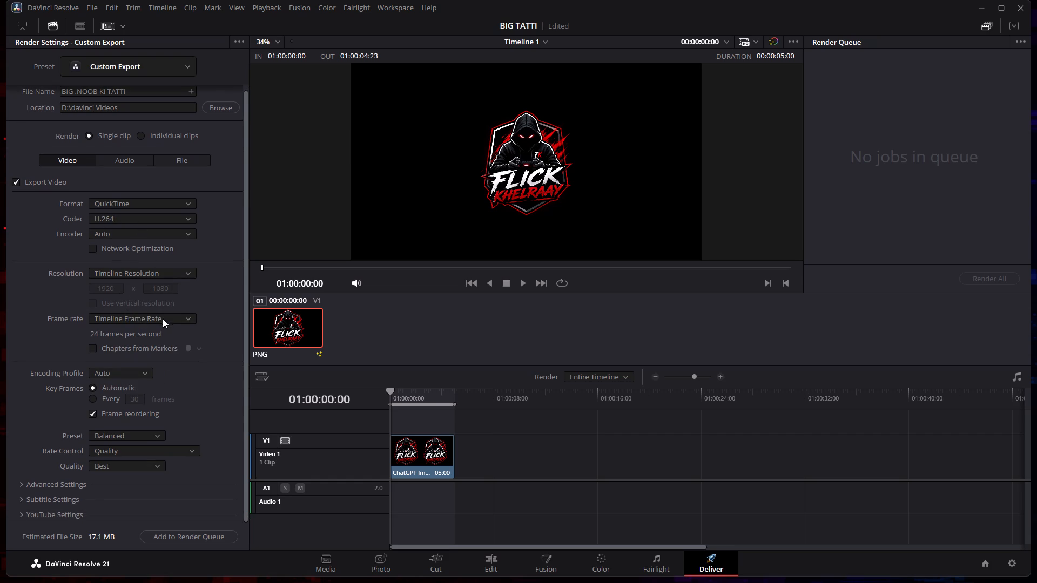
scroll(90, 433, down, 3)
Set the video codec to H.265 for the QuickTime export.
click(129, 219)
scroll(128, 331, down, 4)
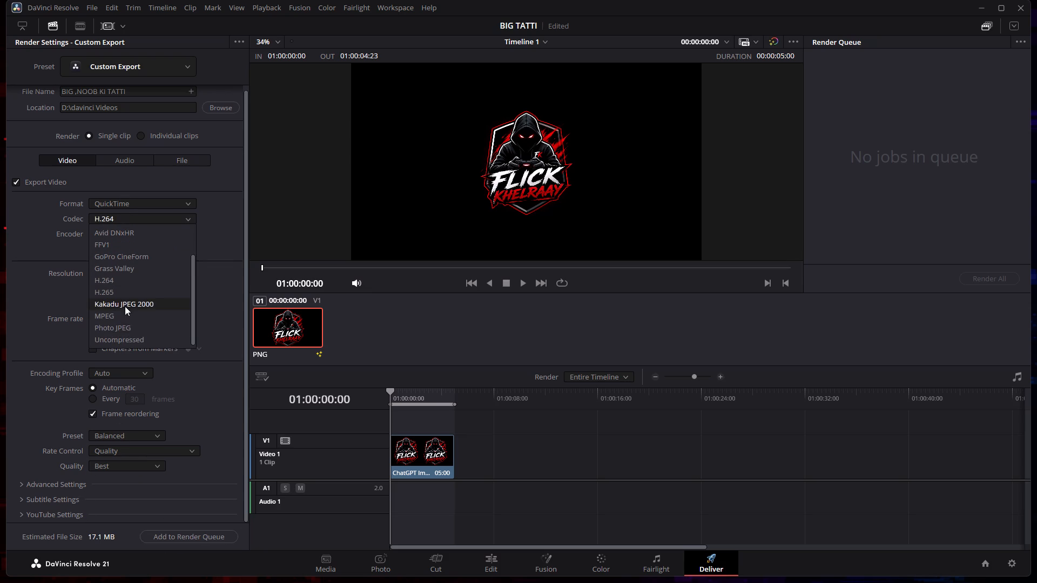
click(126, 295)
click(142, 207)
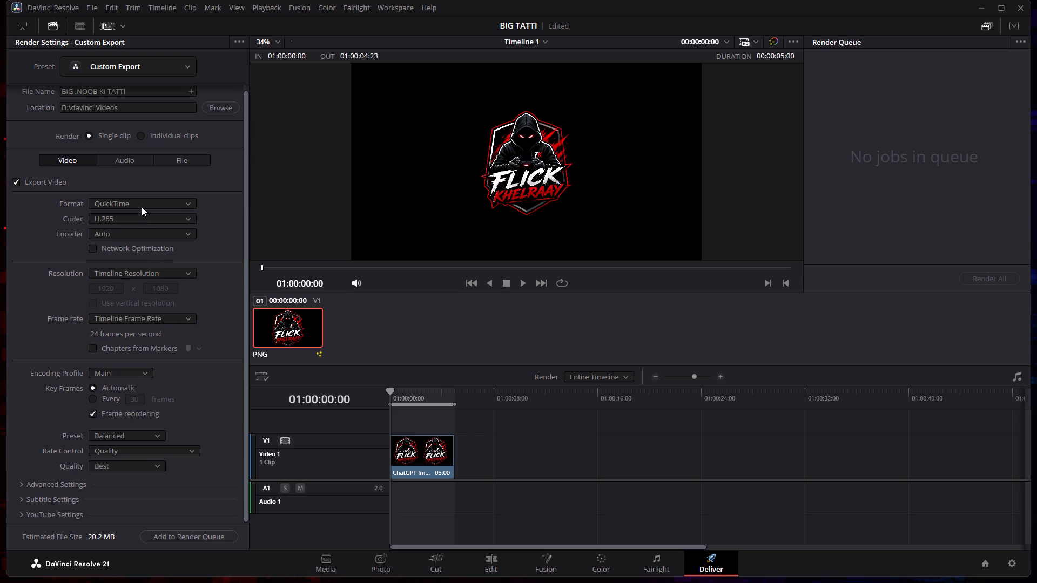
click(142, 207)
click(136, 239)
click(136, 235)
Set the export resolution to 1080 x 1920 HD with vertical resolution enabled.
click(166, 273)
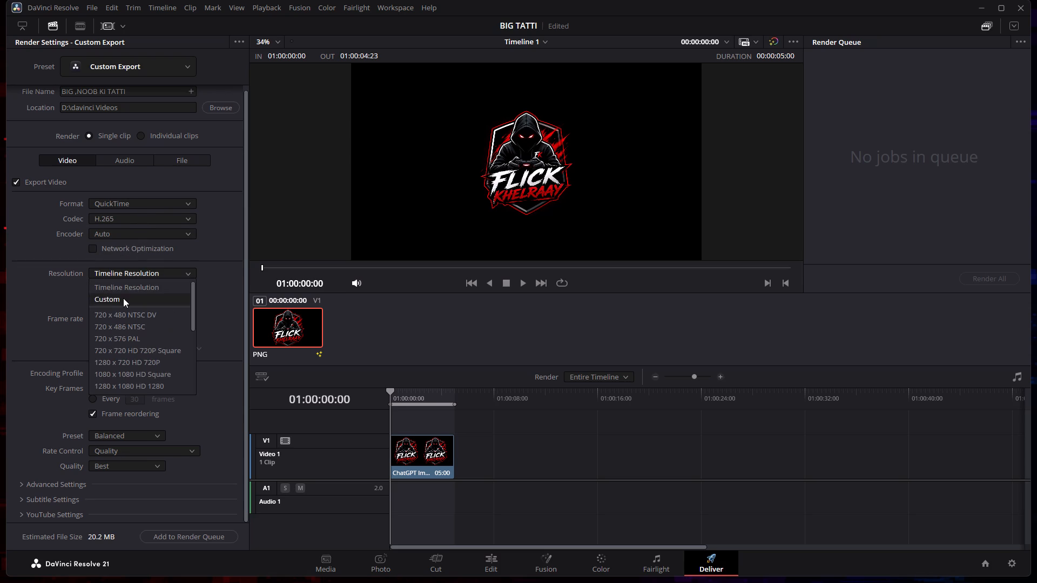
click(123, 298)
double_click(149, 273)
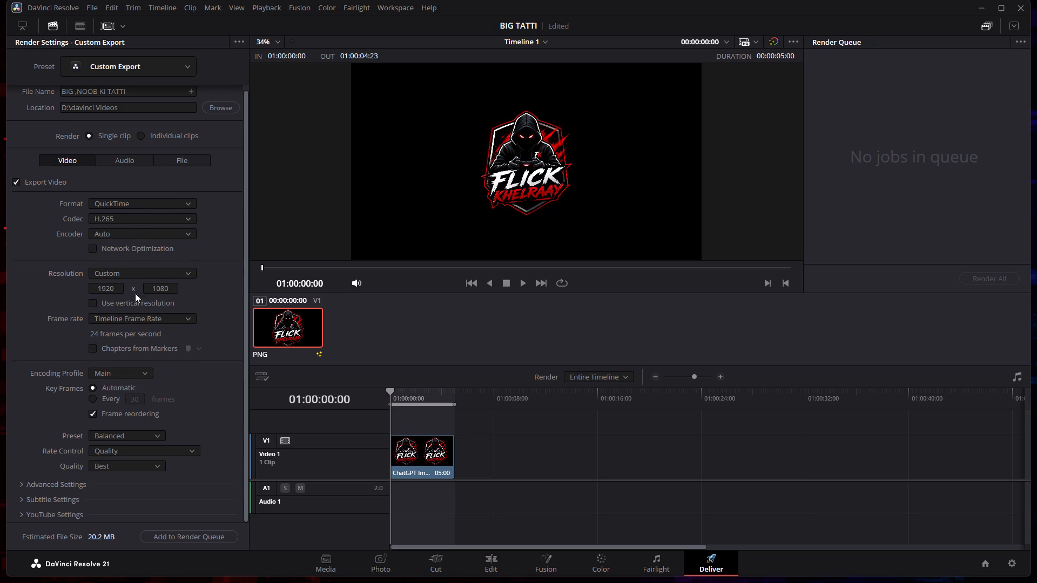
click(97, 302)
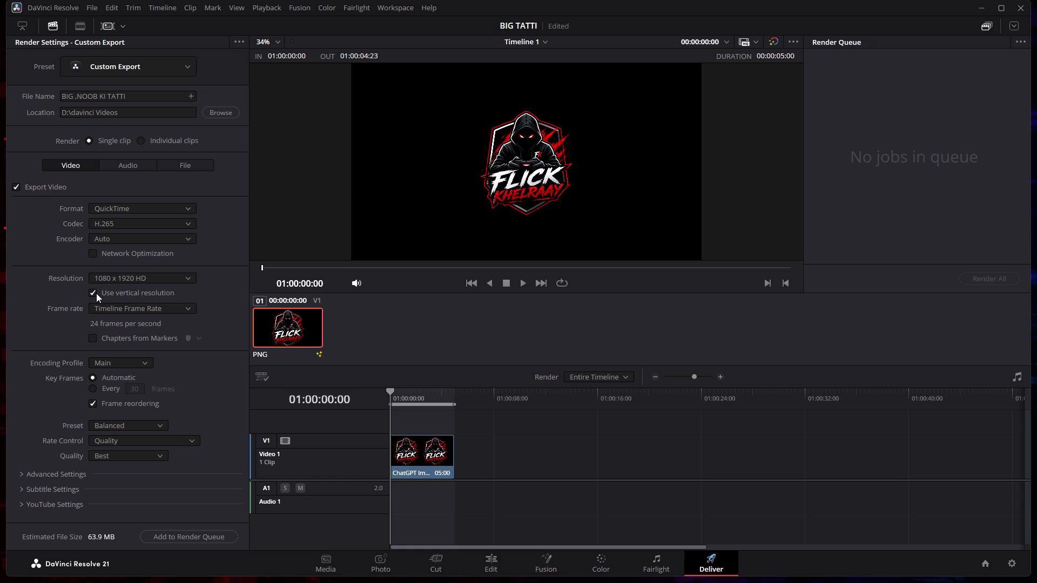
click(95, 293)
click(97, 293)
click(174, 278)
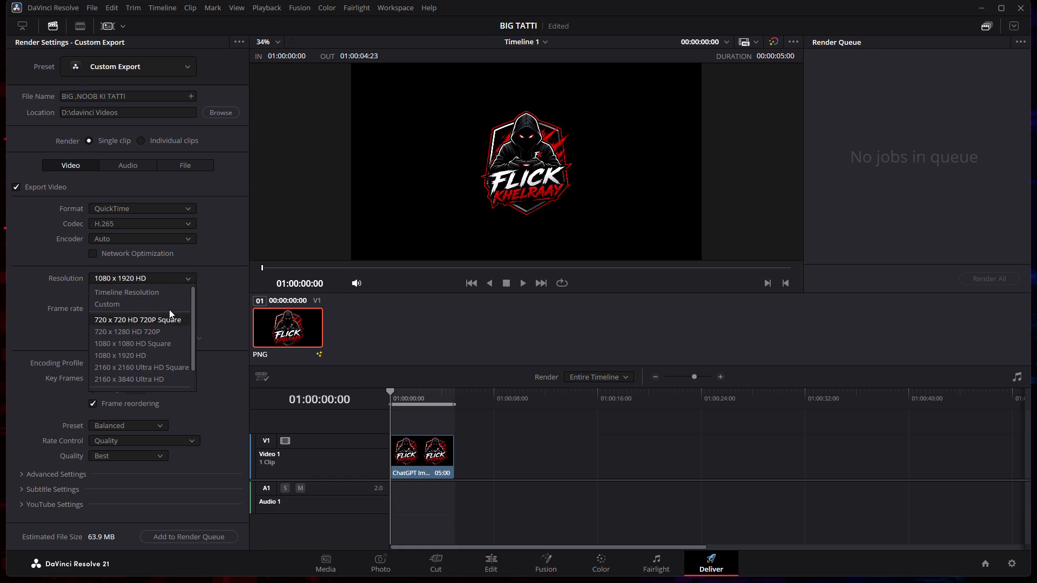
click(157, 357)
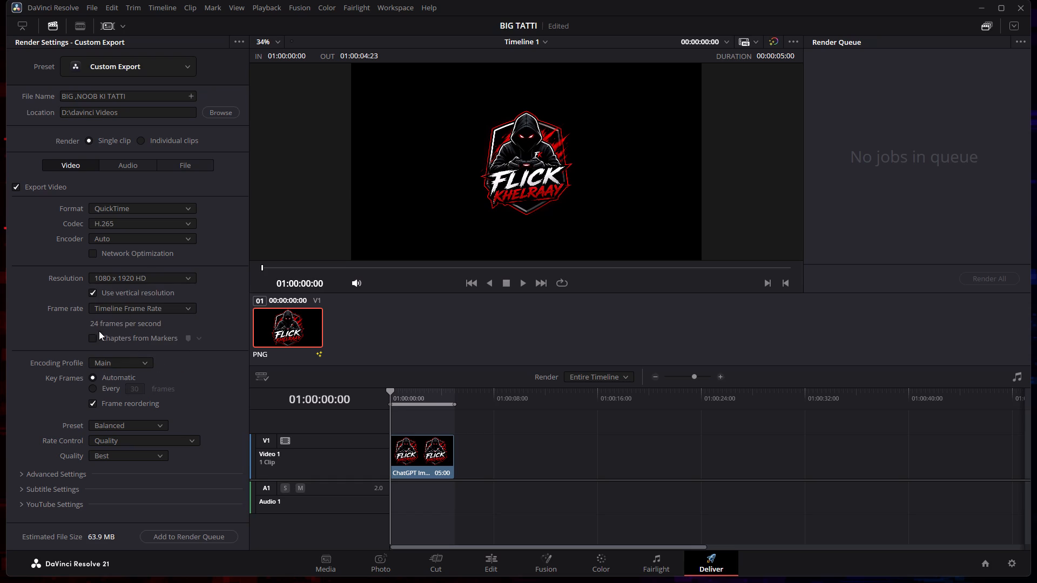
Add the Timeline 1 export to the render queue as a higher-resolution render.
click(191, 535)
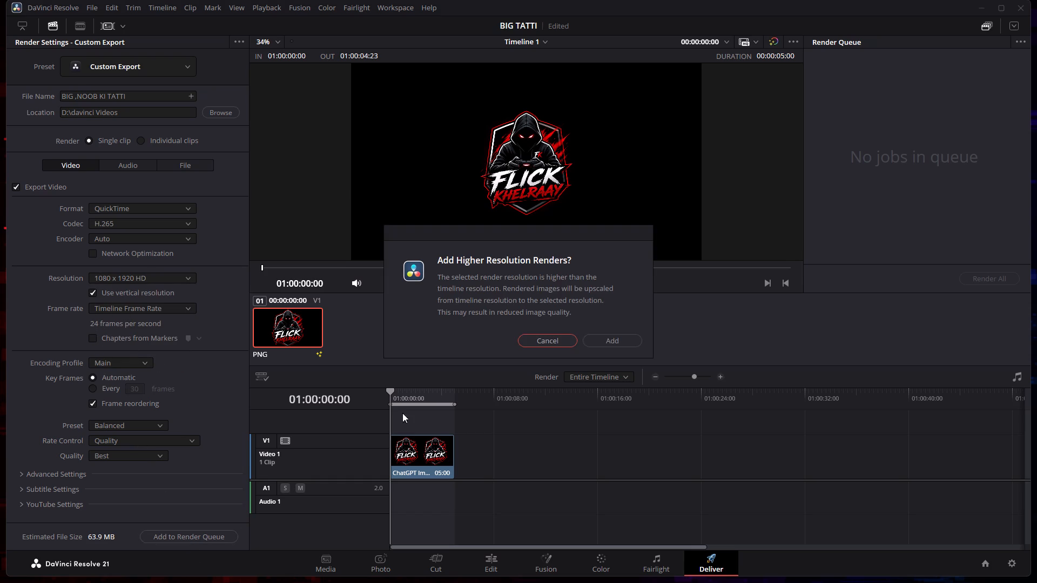
click(611, 340)
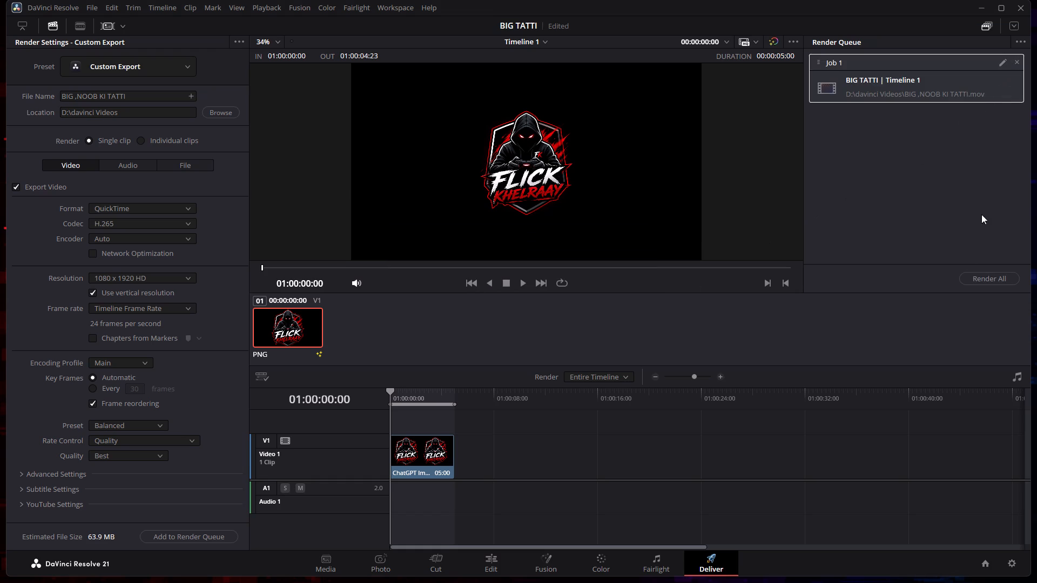
Render all jobs in the render queue.
click(973, 277)
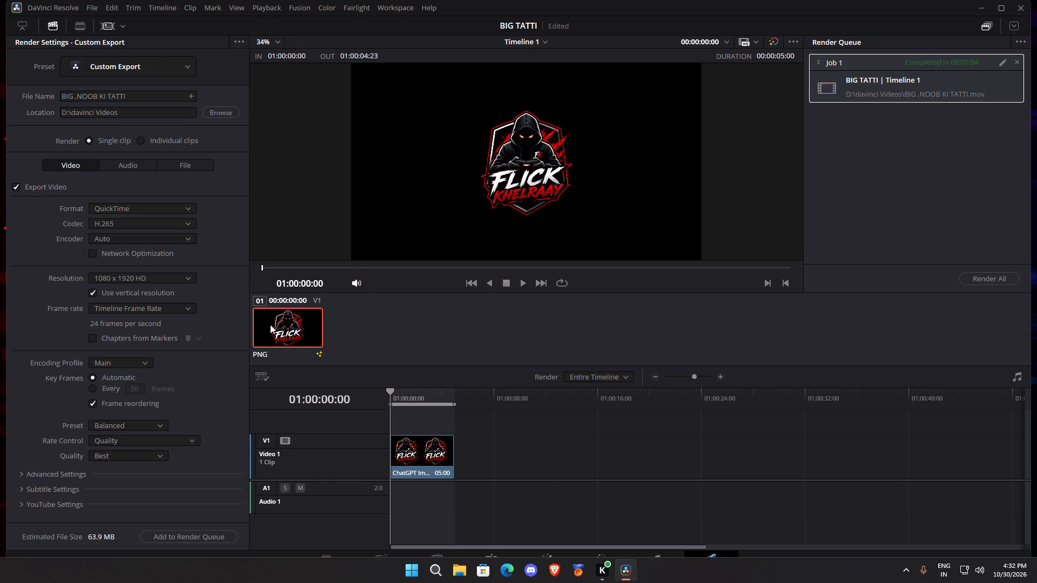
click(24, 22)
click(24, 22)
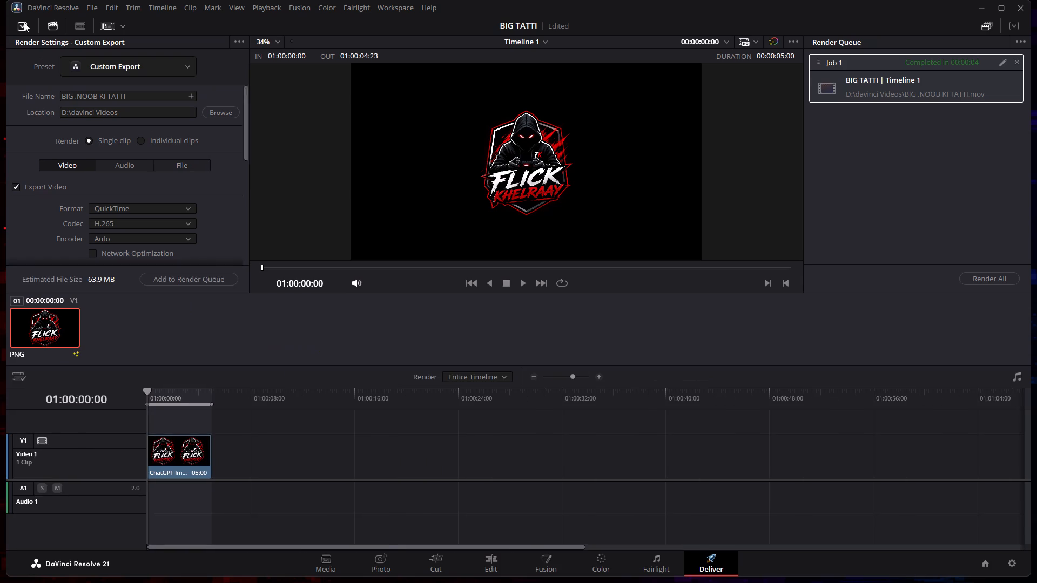
Open the file commands for the BIG TATTI project.
click(97, 6)
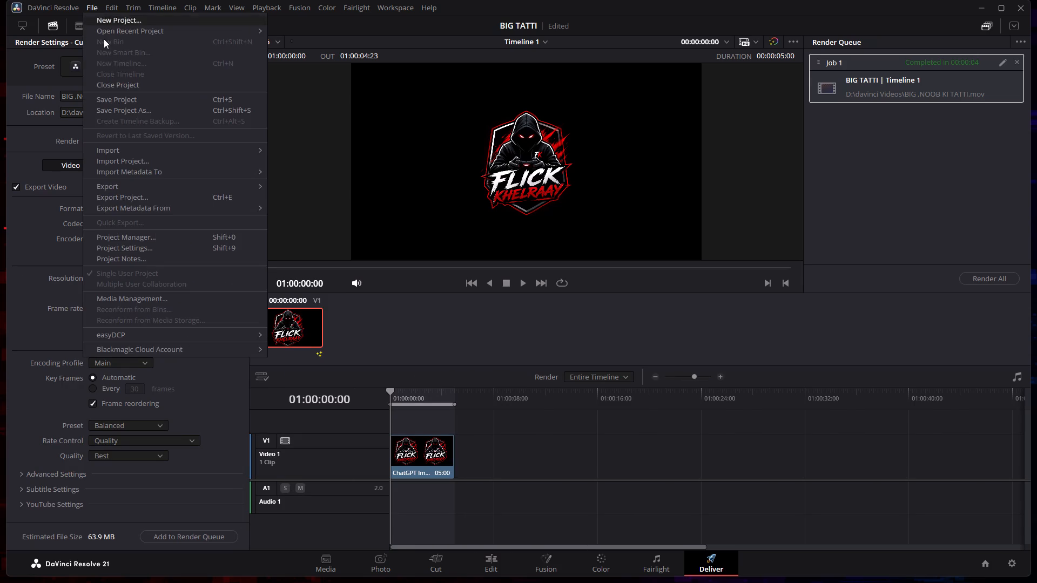